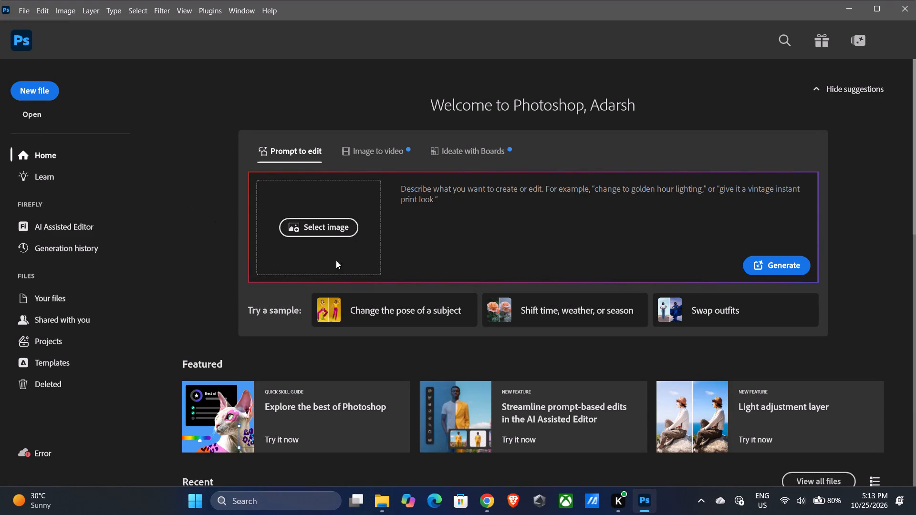
# Create a new 1920 x 1080 pixel RGB document at 72 pixels/inch with a white background.
pyautogui.click(41, 85)
pyautogui.click(27, 95)
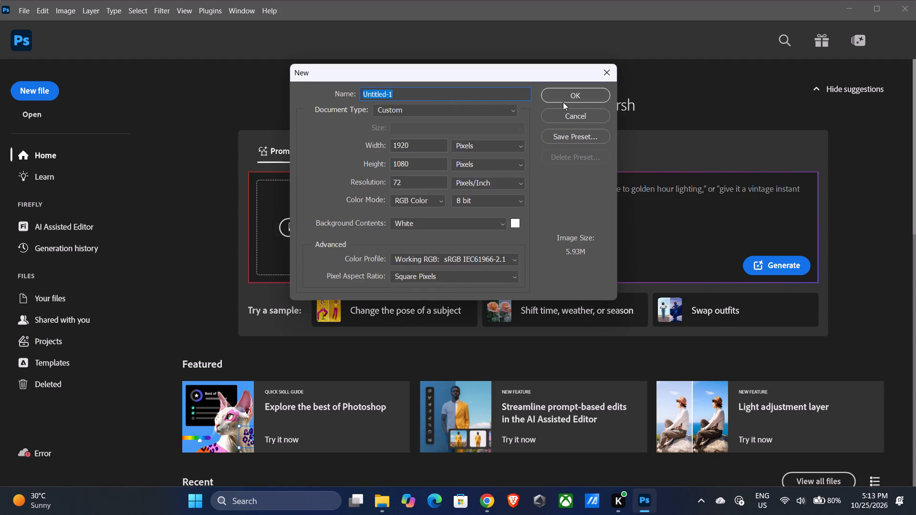
pyautogui.click(567, 96)
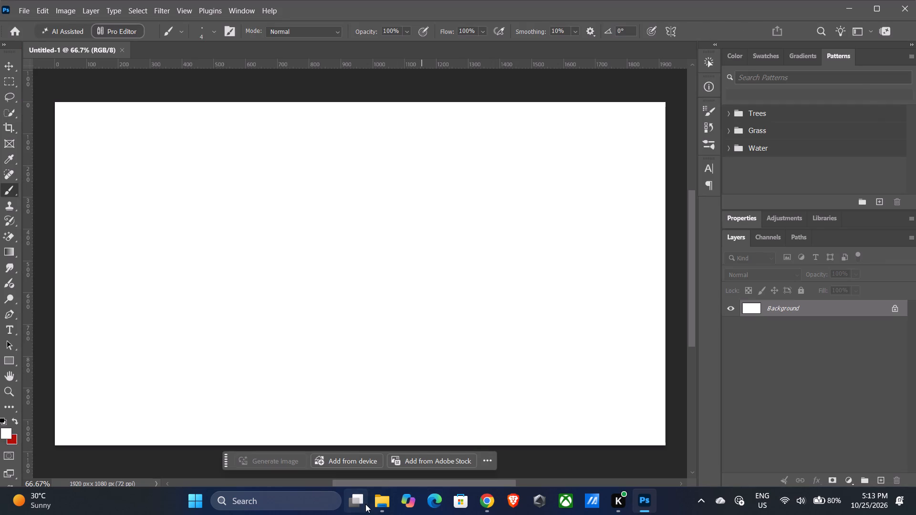
# Switch to File Explorer to browse for a file to bring into the new document.
pyautogui.click(377, 505)
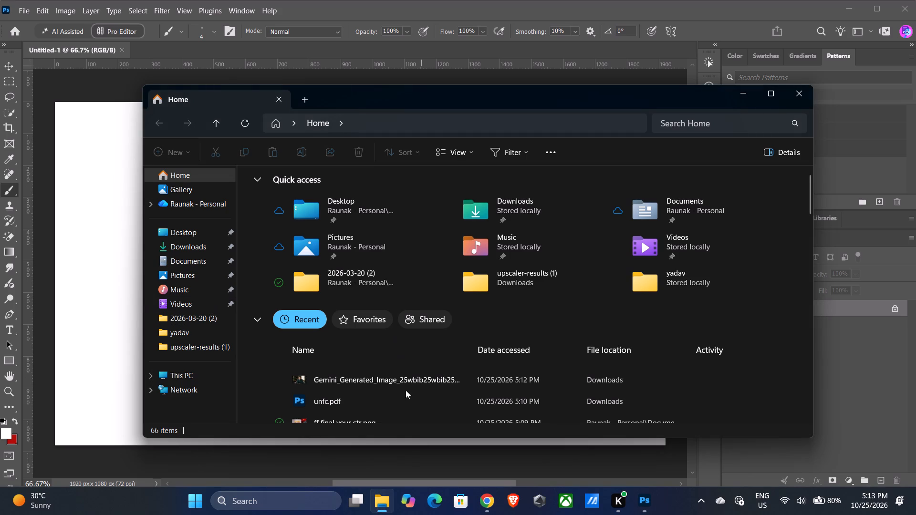
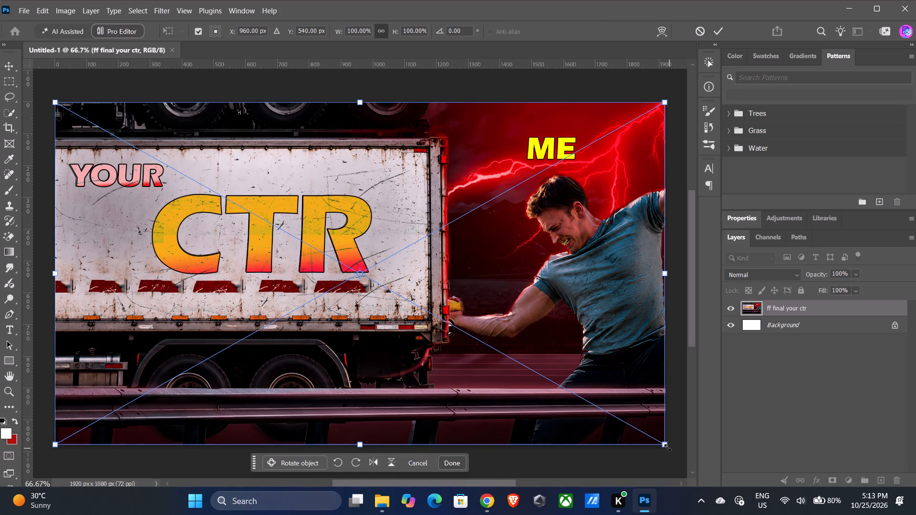
# Scale the placed ff final your ctr image down to about 44%, anchored at the canvas's upper-left corner, and commit the placement.
pyautogui.moveTo(665, 445); pyautogui.dragTo(294, 303)
pyautogui.moveTo(288, 300); pyautogui.dragTo(284, 299)
pyautogui.click(280, 297)
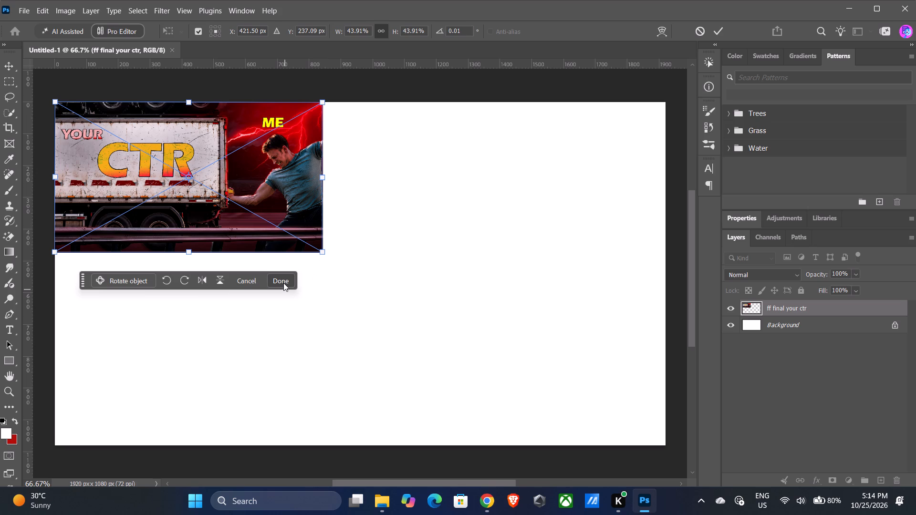
pyautogui.rightClick(776, 305)
pyautogui.rightClick(776, 306)
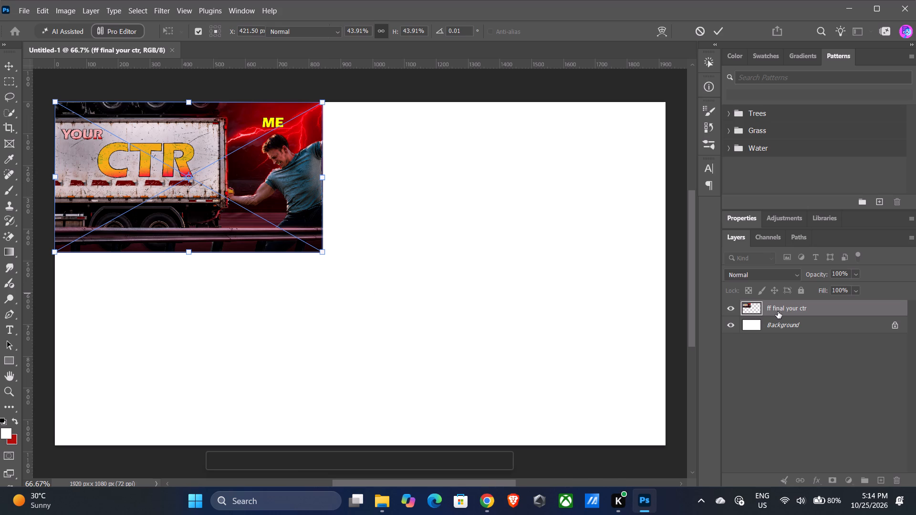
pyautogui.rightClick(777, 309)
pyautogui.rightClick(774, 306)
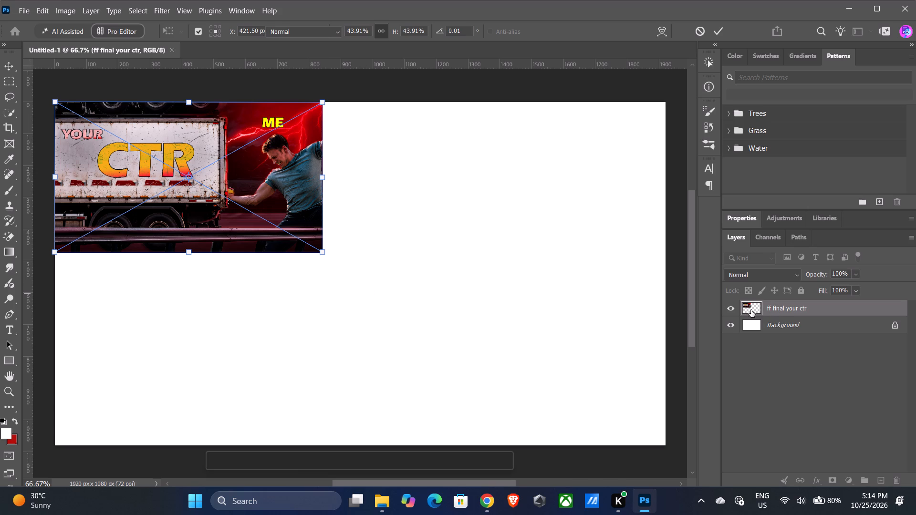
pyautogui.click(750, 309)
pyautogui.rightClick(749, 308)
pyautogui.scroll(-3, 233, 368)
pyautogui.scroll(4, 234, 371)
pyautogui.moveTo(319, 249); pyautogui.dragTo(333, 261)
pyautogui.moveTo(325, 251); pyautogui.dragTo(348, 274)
# Enlarge the ff final your ctr image to about 45% and move it to about X 489 px, Y 266 px.
pyautogui.doubleClick(9, 62)
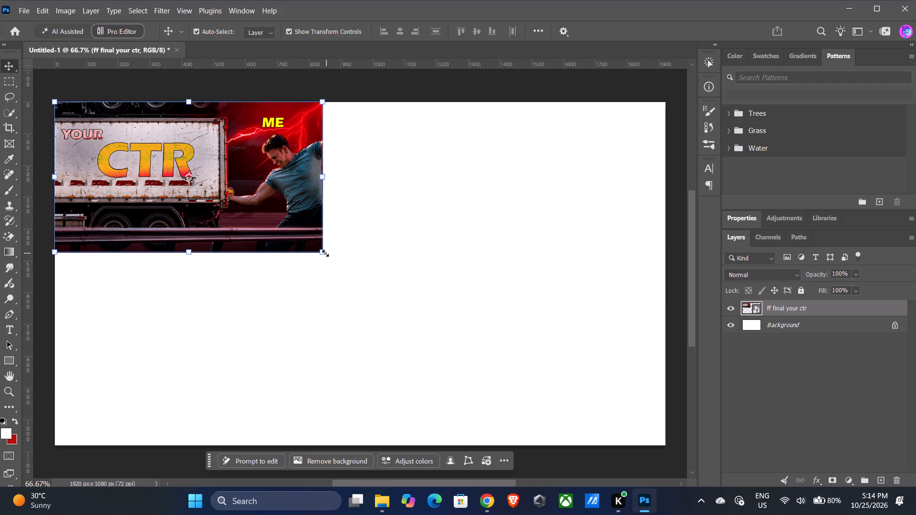
pyautogui.moveTo(322, 253); pyautogui.dragTo(331, 258)
pyautogui.moveTo(271, 200); pyautogui.dragTo(295, 206)
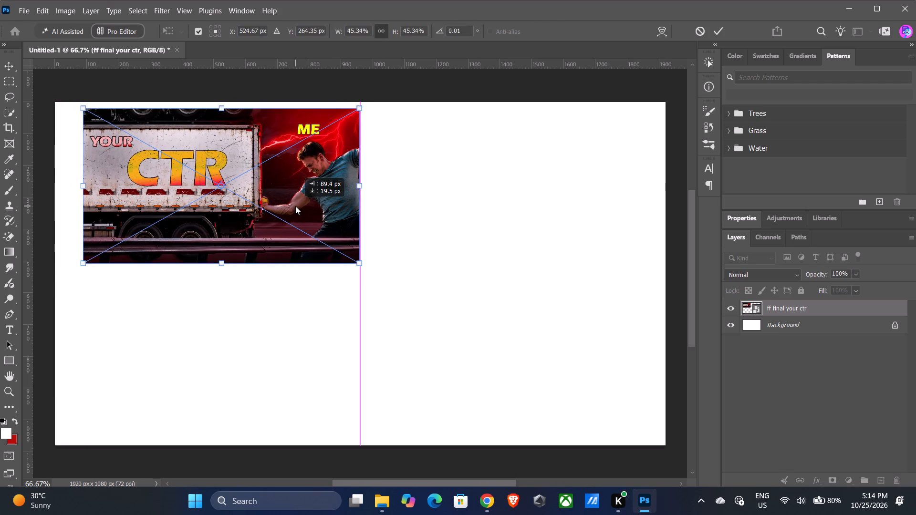
pyautogui.moveTo(295, 206); pyautogui.dragTo(288, 206)
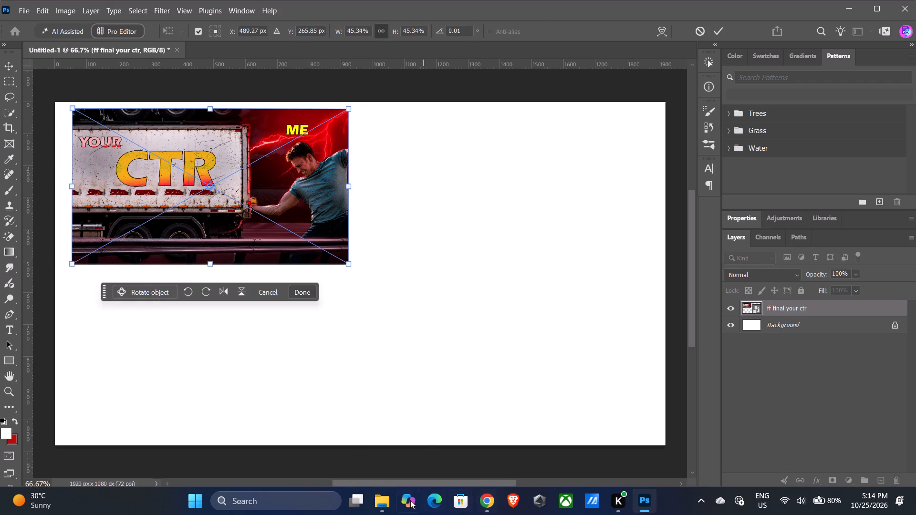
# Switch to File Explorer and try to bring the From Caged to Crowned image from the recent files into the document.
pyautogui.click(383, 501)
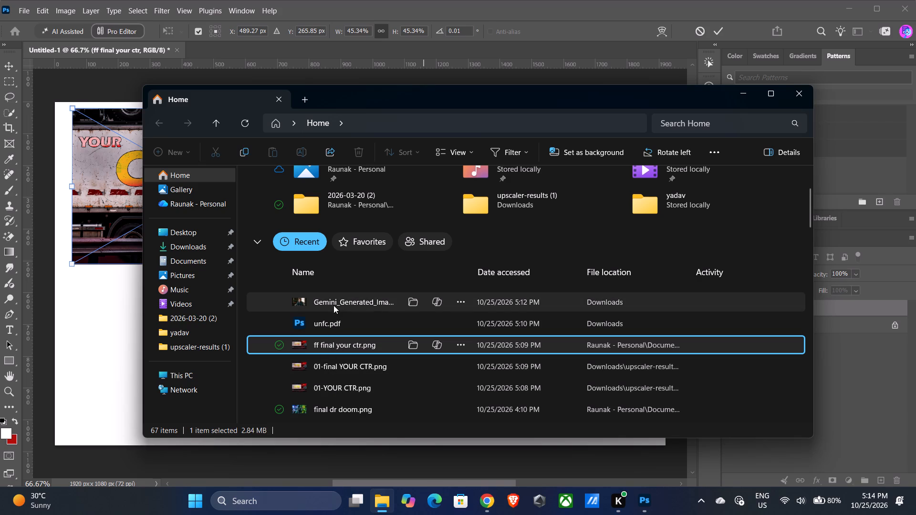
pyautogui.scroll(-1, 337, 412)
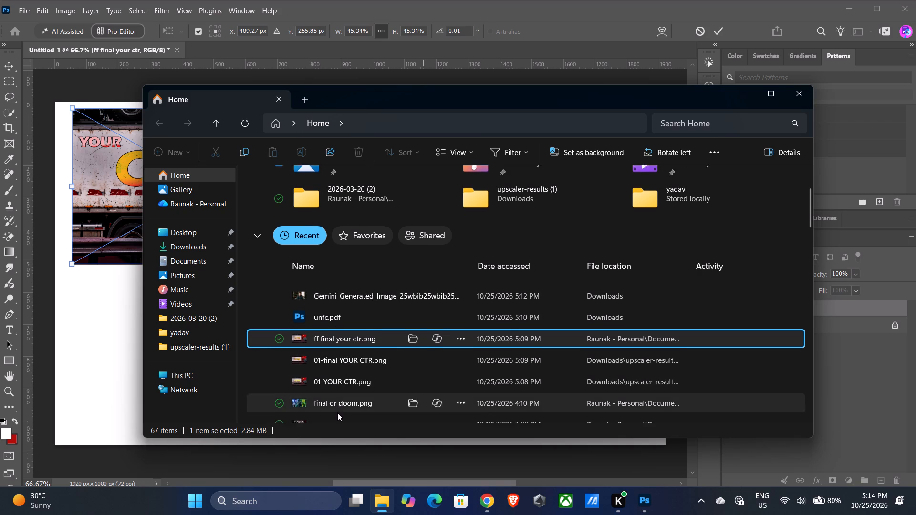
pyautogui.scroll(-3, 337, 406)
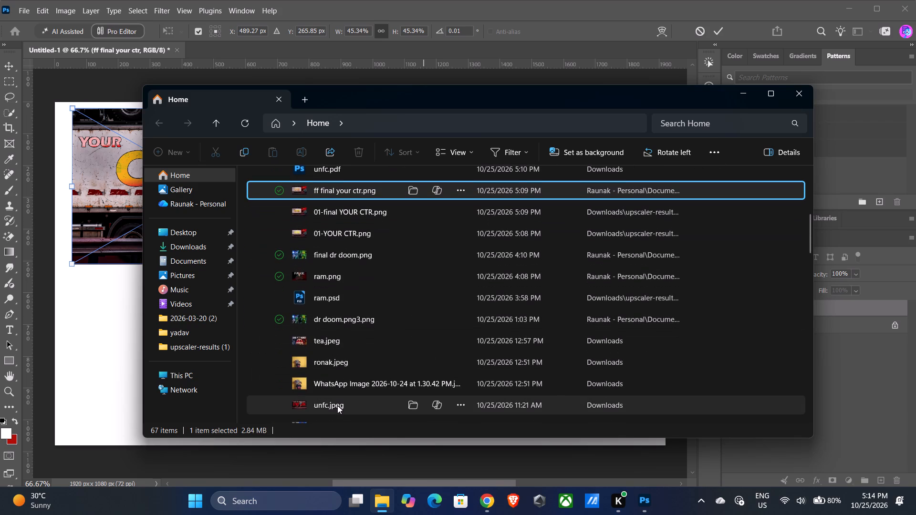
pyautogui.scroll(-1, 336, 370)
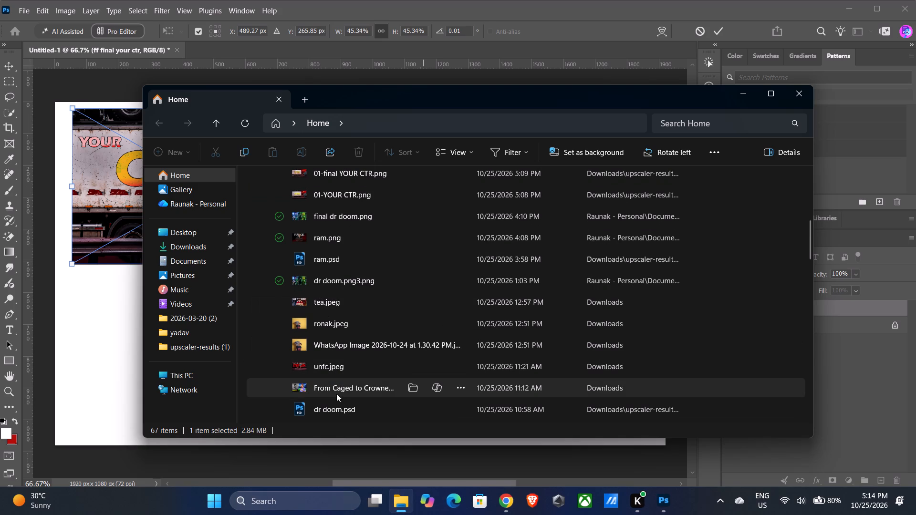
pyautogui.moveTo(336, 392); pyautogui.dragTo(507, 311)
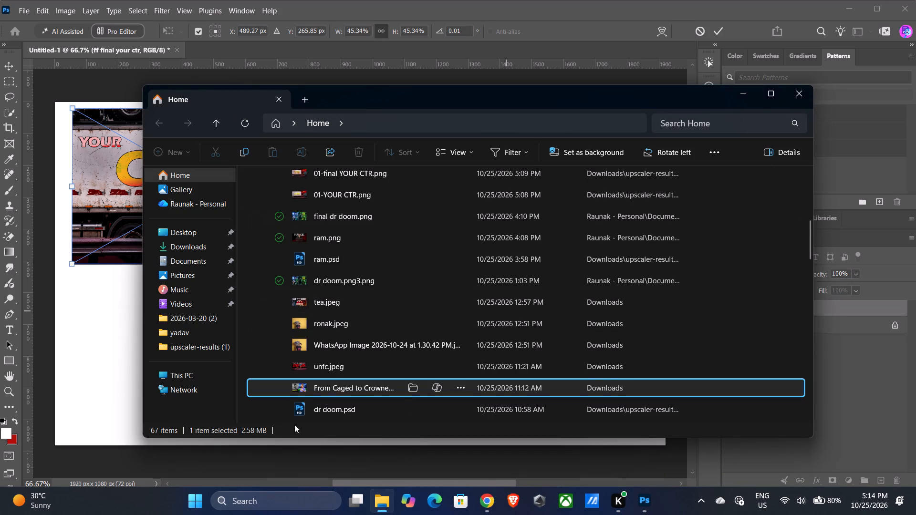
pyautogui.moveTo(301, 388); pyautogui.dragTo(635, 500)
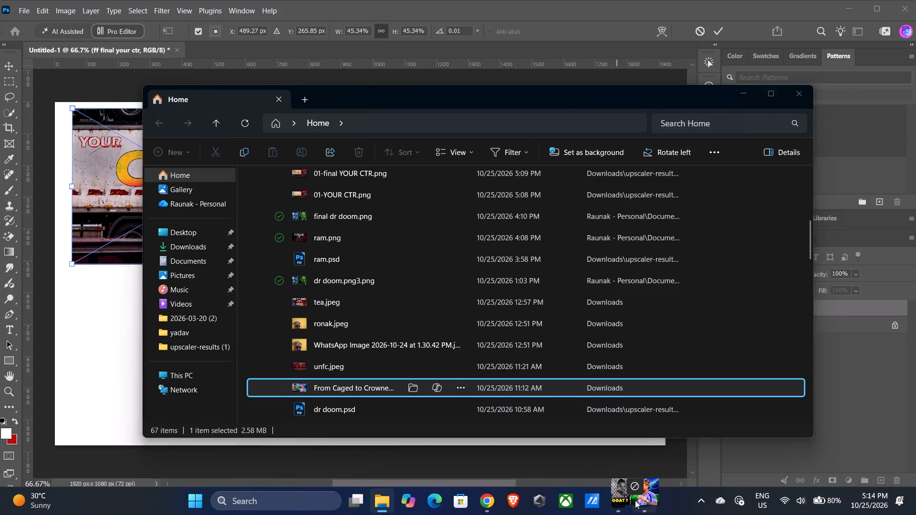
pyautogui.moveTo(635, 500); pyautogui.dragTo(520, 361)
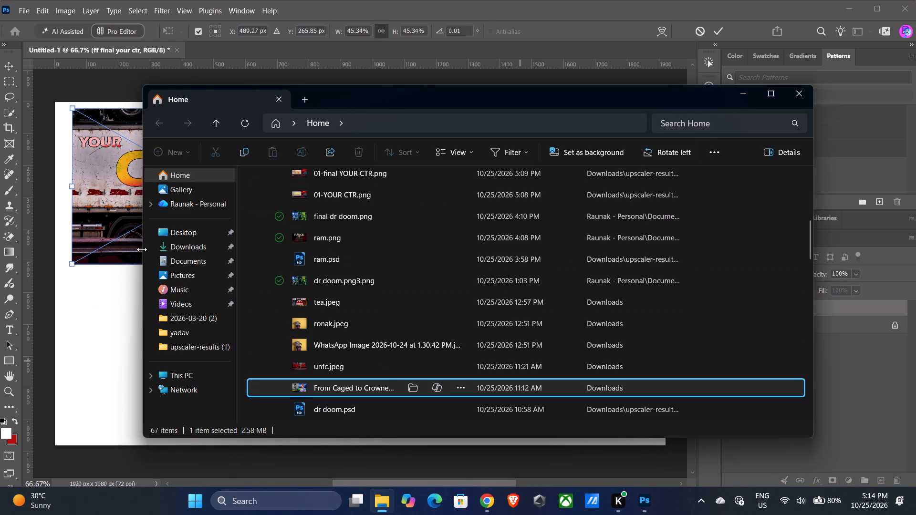
# Open the Downloads folder and try to place From Caged to Crowned_ GOAT_.png into the Photoshop document.
pyautogui.click(185, 241)
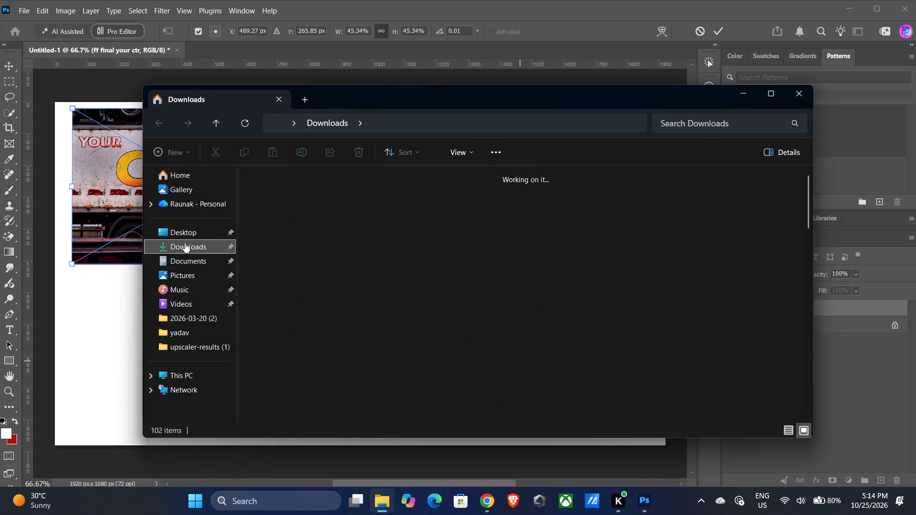
pyautogui.scroll(-3, 352, 288)
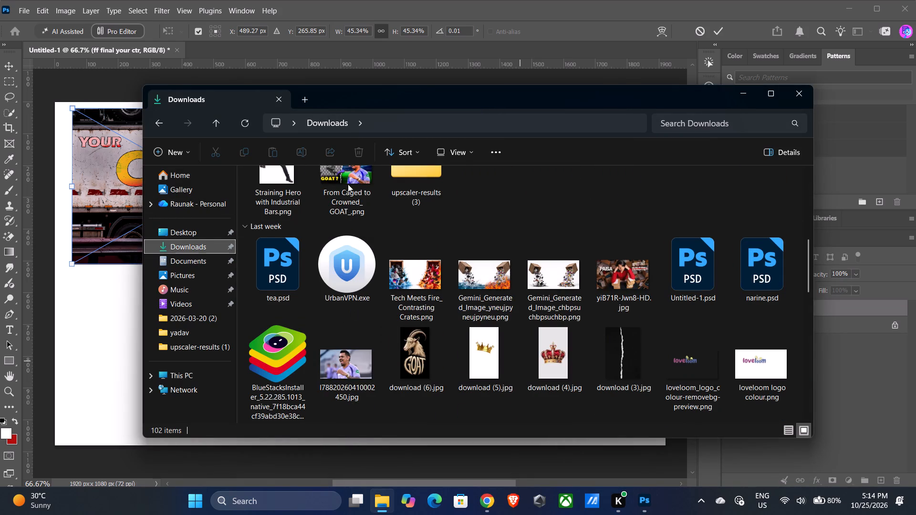
pyautogui.moveTo(348, 184); pyautogui.dragTo(529, 301)
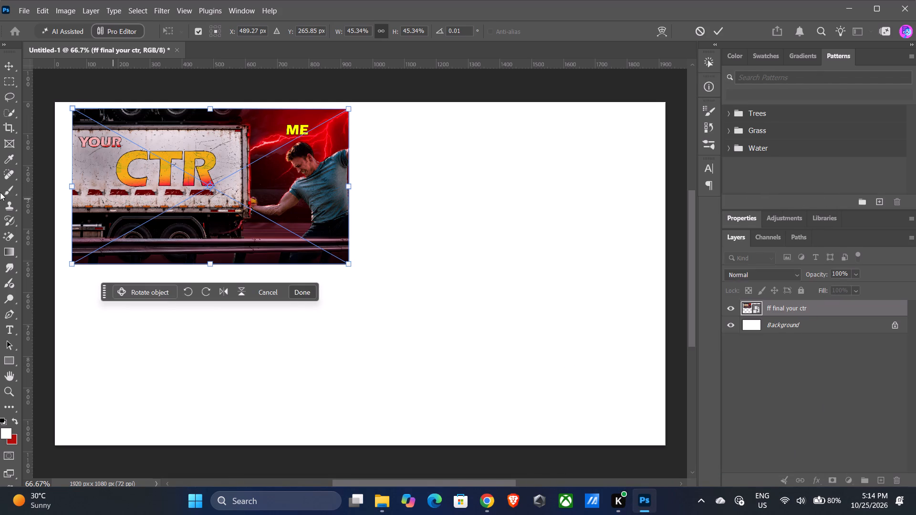
# Commit the truck image's transform, and place From Caged to Crowned_ GOAT_.png from the Downloads folder into the document.
pyautogui.click(302, 293)
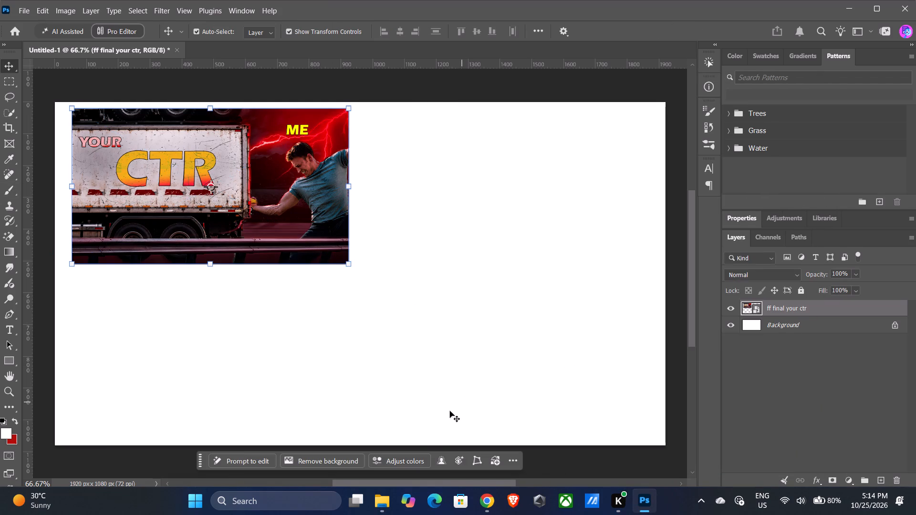
pyautogui.click(388, 506)
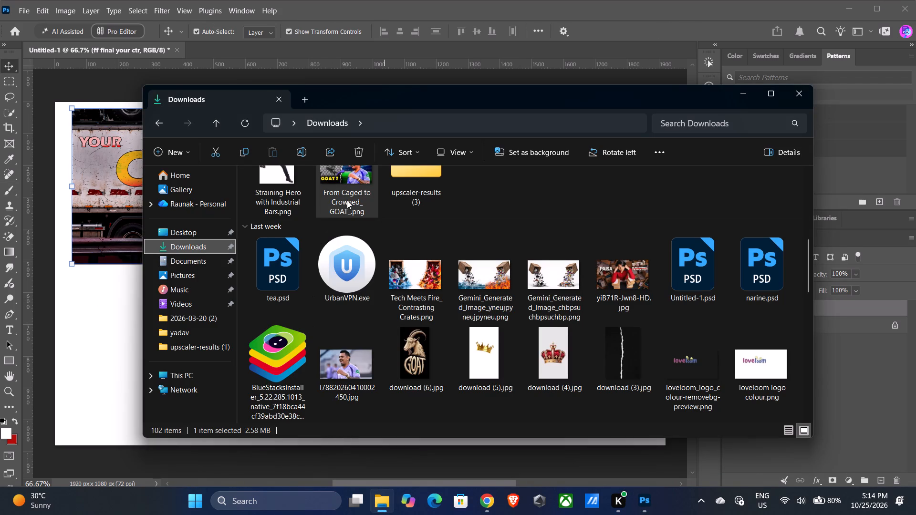
pyautogui.moveTo(348, 176); pyautogui.dragTo(645, 496)
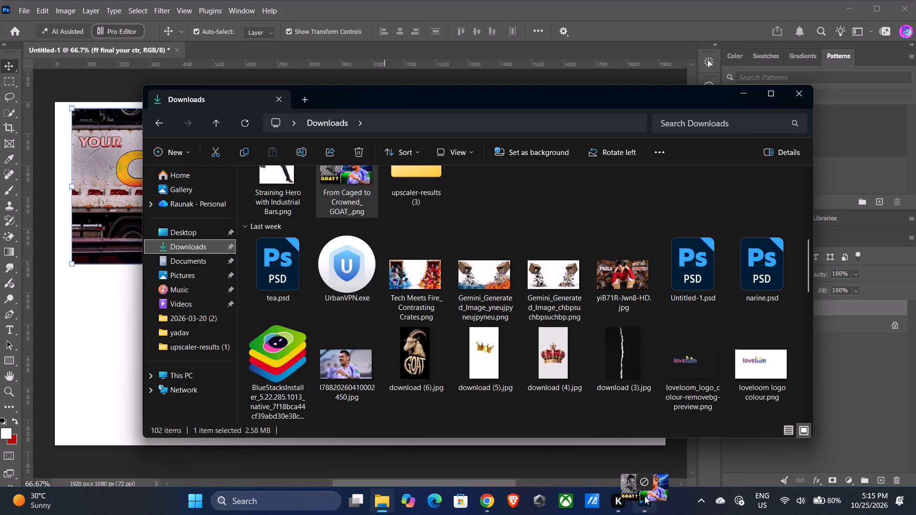
pyautogui.moveTo(645, 496); pyautogui.dragTo(579, 394)
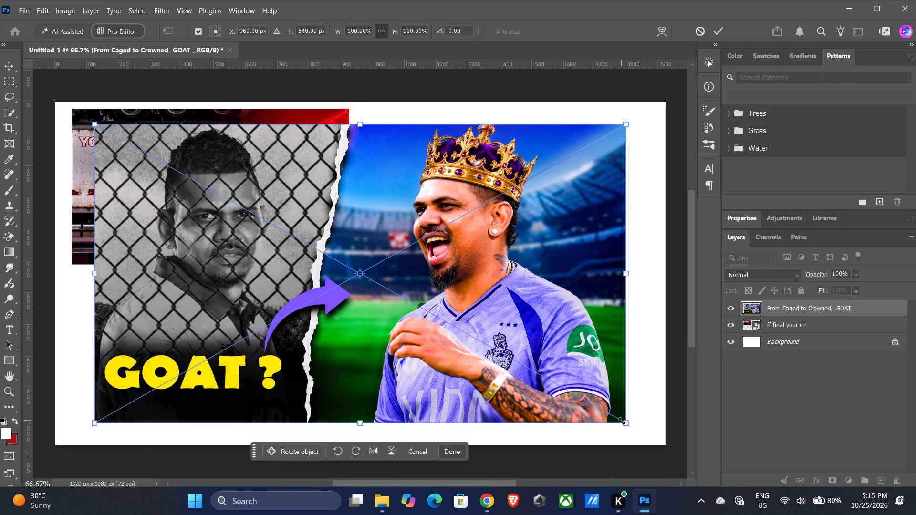
pyautogui.rightClick(751, 308)
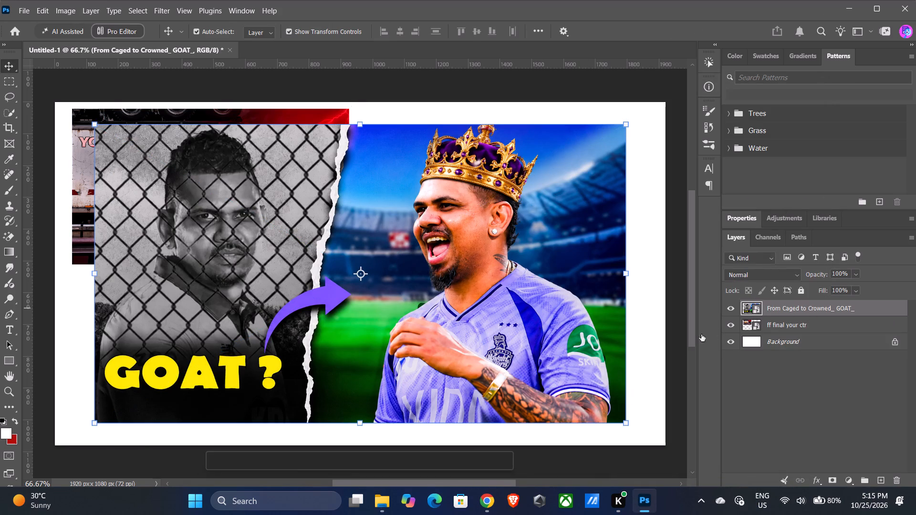
# Scale the From Caged to Crowned_ GOAT_ image to about 57% and move it beside the truck image at about X 1363 px, Y 323 px.
pyautogui.moveTo(624, 422); pyautogui.dragTo(485, 345)
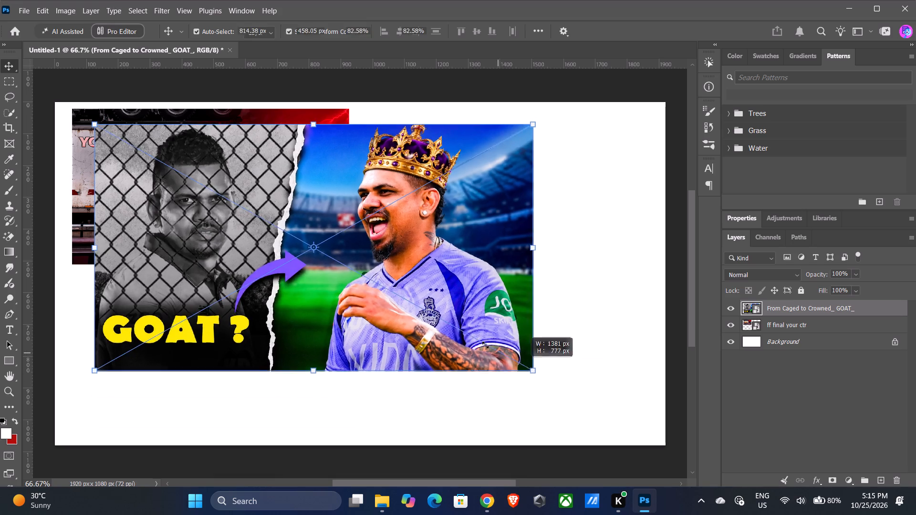
pyautogui.moveTo(485, 345); pyautogui.dragTo(393, 295)
pyautogui.moveTo(274, 214); pyautogui.dragTo(413, 216)
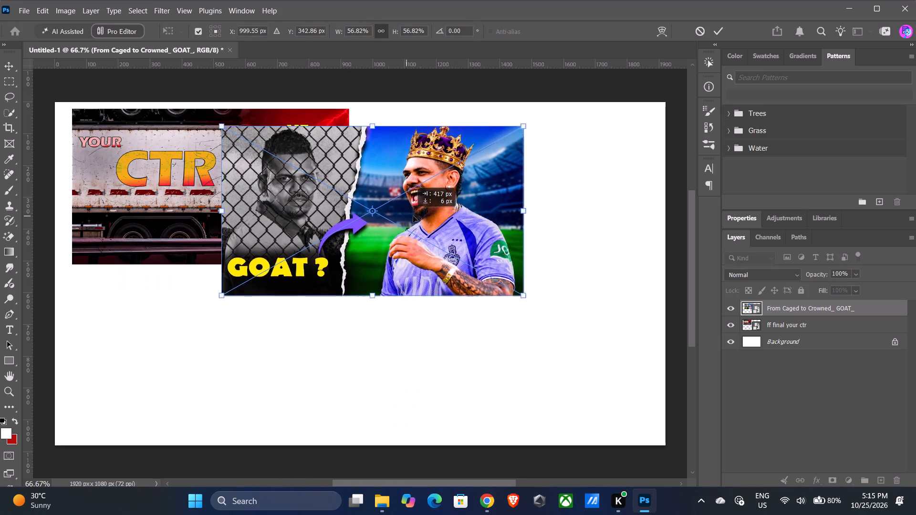
pyautogui.moveTo(413, 216); pyautogui.dragTo(511, 210)
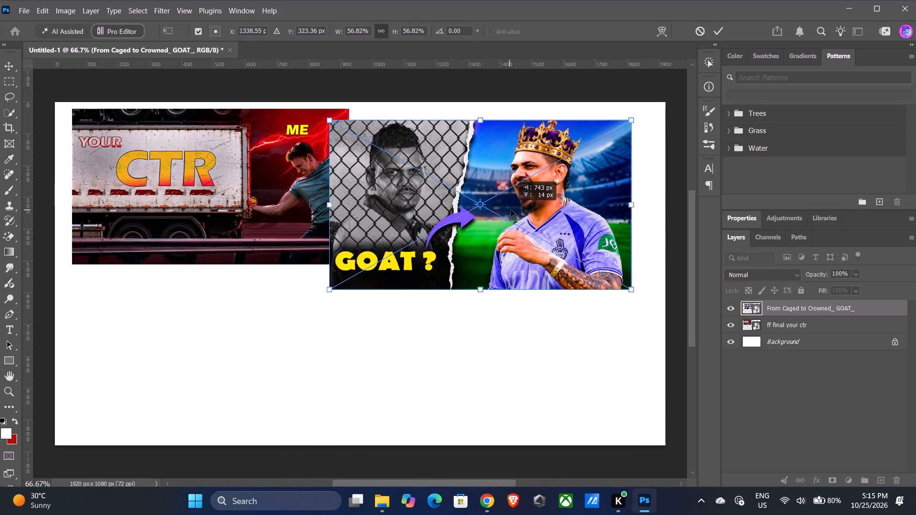
pyautogui.moveTo(511, 210); pyautogui.dragTo(517, 210)
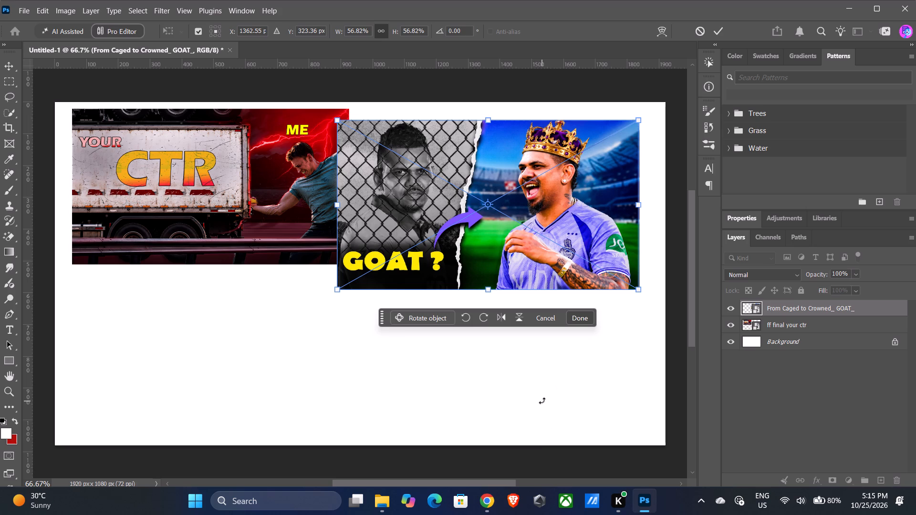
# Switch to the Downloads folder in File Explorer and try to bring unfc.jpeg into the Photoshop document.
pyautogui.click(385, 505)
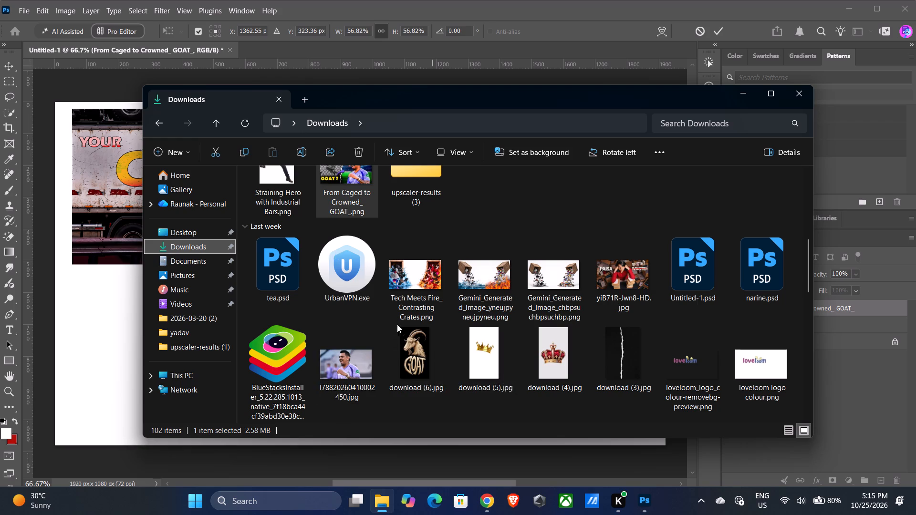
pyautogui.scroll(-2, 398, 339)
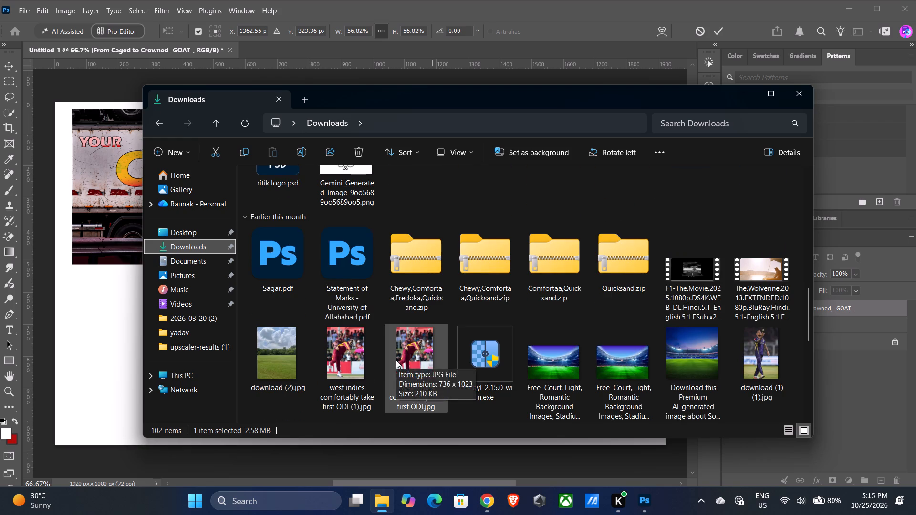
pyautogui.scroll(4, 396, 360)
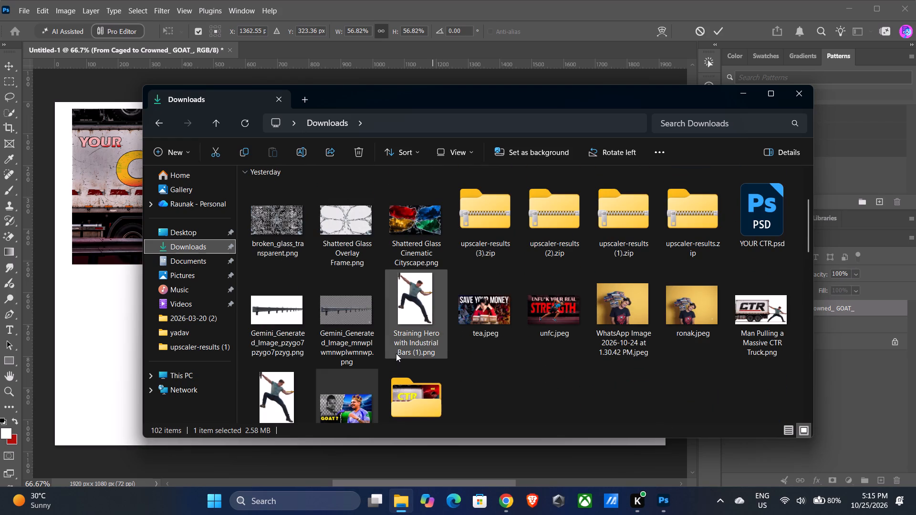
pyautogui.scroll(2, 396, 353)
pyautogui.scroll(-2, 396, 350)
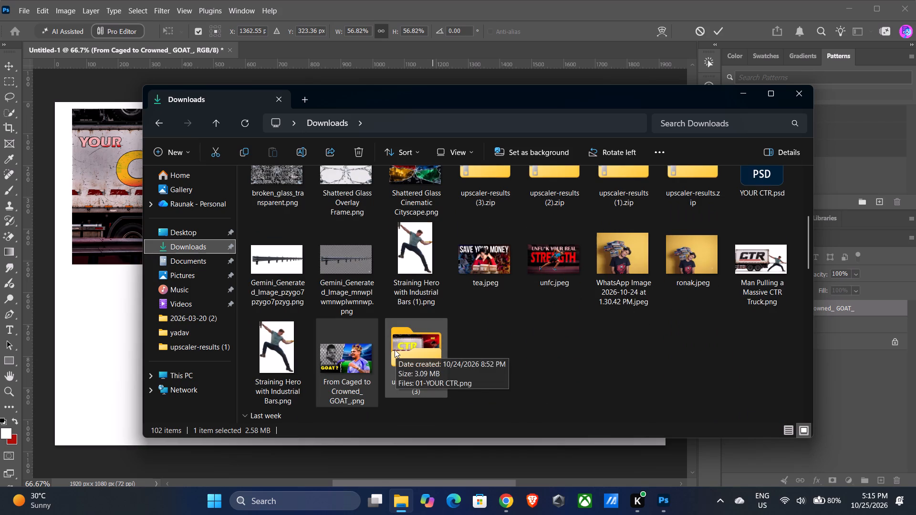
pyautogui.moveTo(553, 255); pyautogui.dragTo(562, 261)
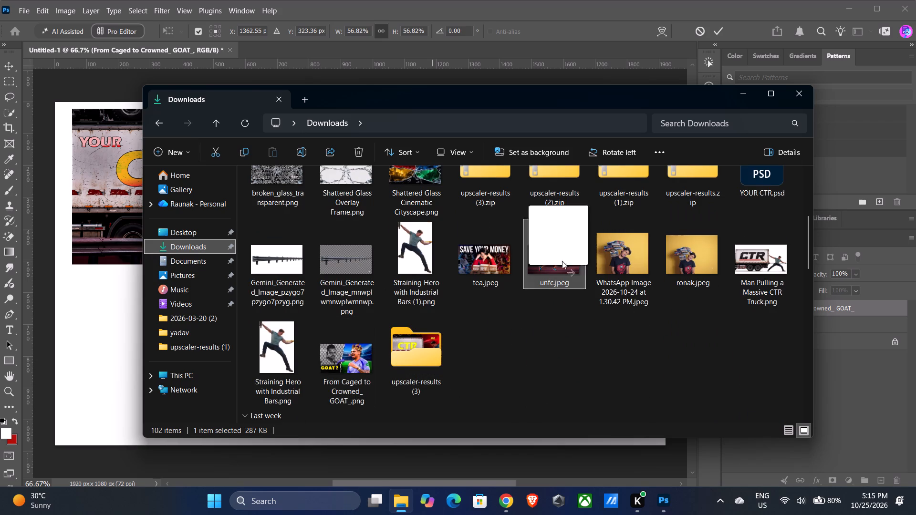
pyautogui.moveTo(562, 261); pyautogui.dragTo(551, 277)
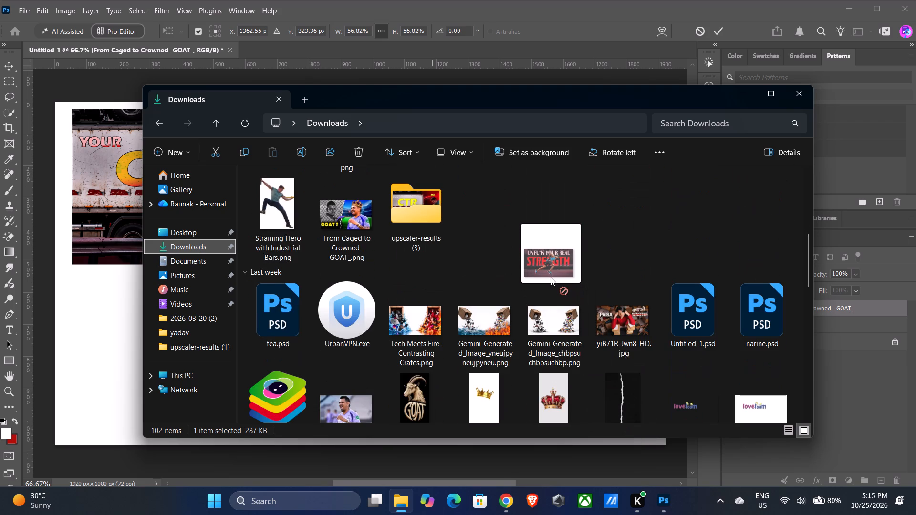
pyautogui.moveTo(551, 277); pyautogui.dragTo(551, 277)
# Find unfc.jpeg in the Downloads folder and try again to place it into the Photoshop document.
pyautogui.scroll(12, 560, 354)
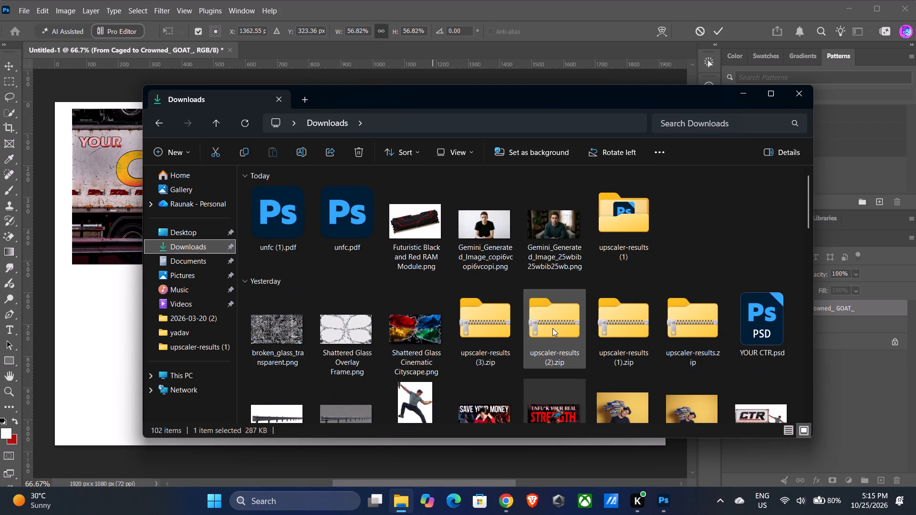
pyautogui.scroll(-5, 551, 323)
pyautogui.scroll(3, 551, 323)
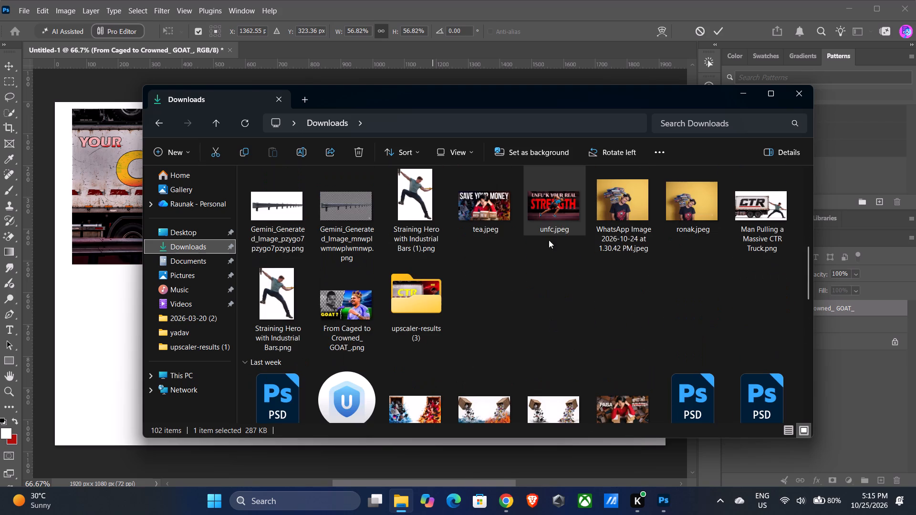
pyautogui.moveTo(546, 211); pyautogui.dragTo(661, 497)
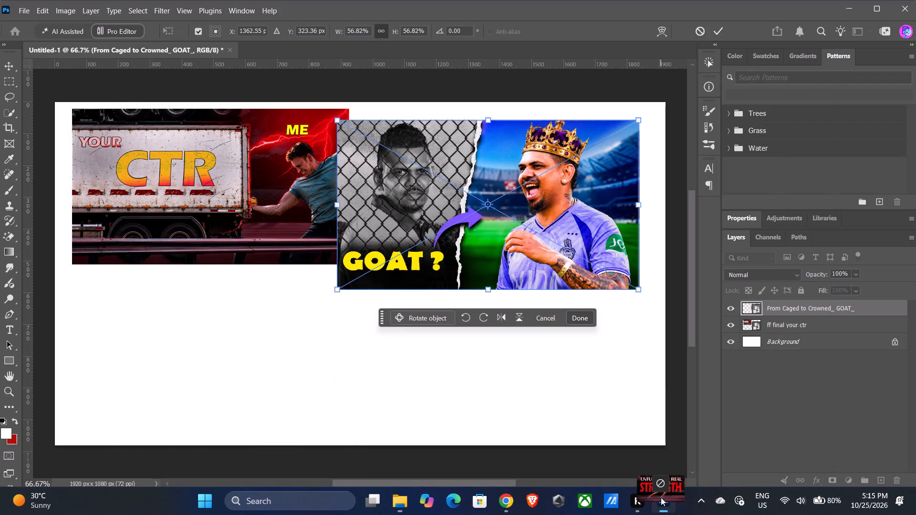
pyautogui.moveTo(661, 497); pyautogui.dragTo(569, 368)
# Commit the From Caged to Crowned_ GOAT_ image's transform, and place unfc.jpeg from the Downloads folder into the document at 100% scale.
pyautogui.click(592, 319)
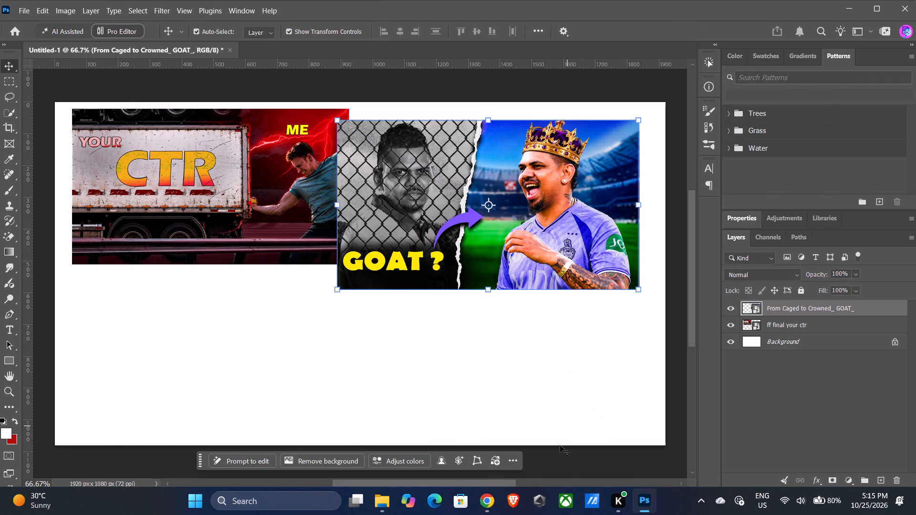
pyautogui.click(377, 505)
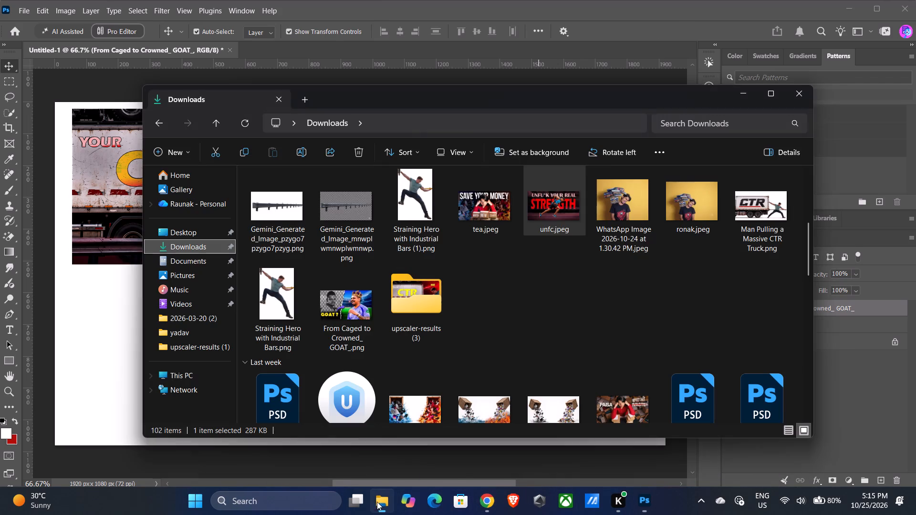
pyautogui.moveTo(554, 207); pyautogui.dragTo(618, 402)
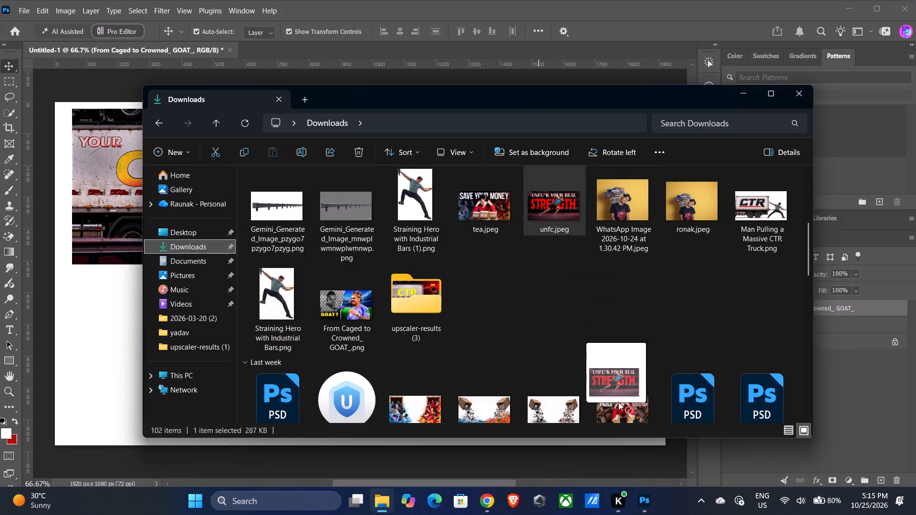
pyautogui.moveTo(618, 402); pyautogui.dragTo(464, 408)
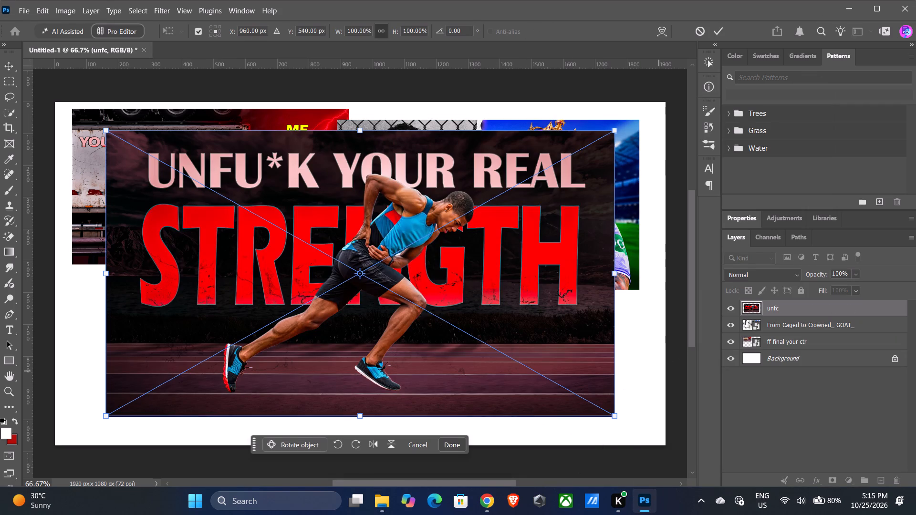
pyautogui.rightClick(753, 309)
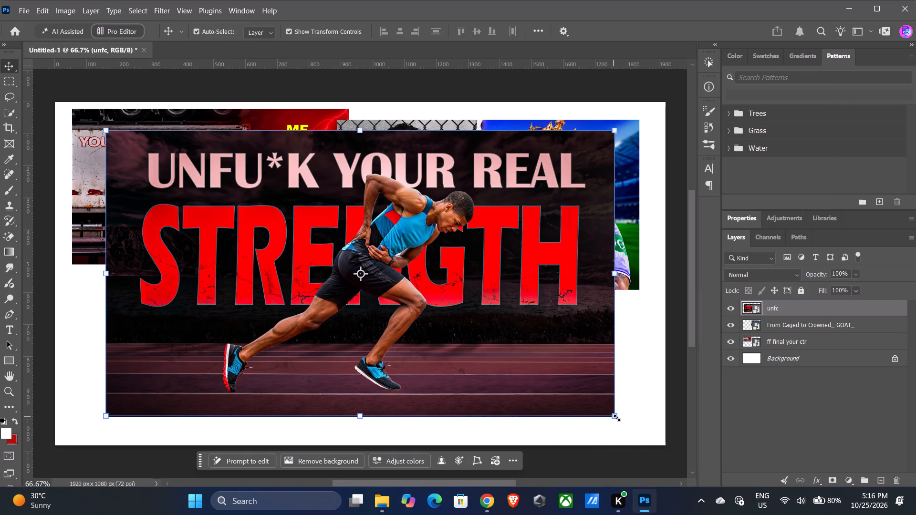
# Scale the unfc image to about 60%, move it directly below the truck image at about X 533 px, Y 780 px, and commit.
pyautogui.moveTo(617, 418); pyautogui.dragTo(461, 339)
pyautogui.moveTo(373, 263); pyautogui.dragTo(385, 335)
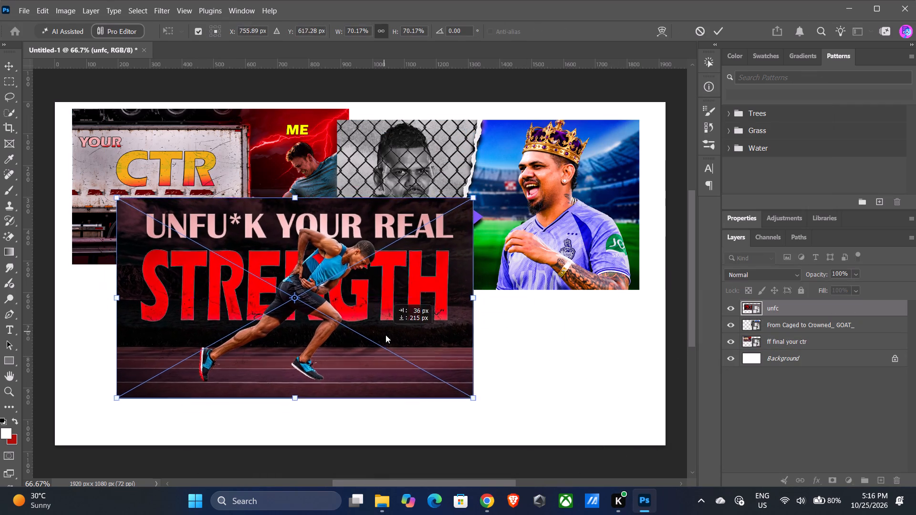
pyautogui.moveTo(385, 335); pyautogui.dragTo(423, 366)
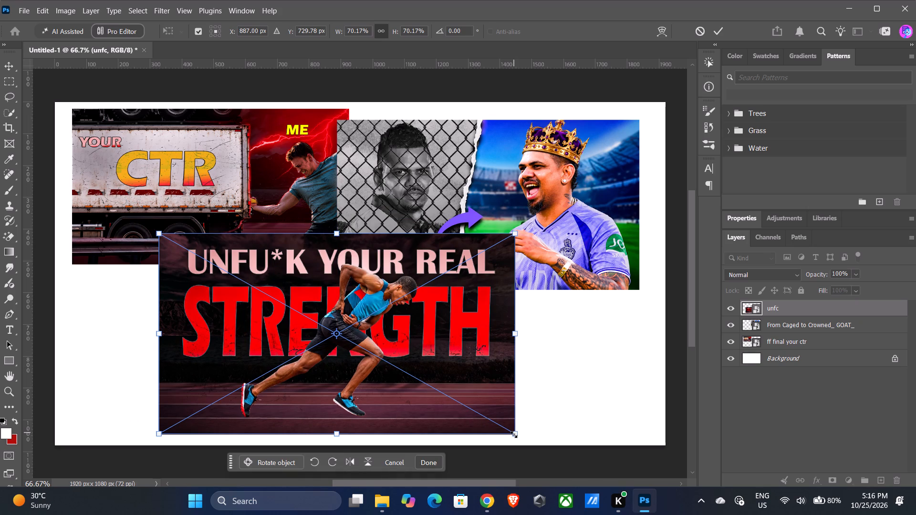
pyautogui.moveTo(514, 434); pyautogui.dragTo(458, 411)
pyautogui.moveTo(397, 338); pyautogui.dragTo(328, 370)
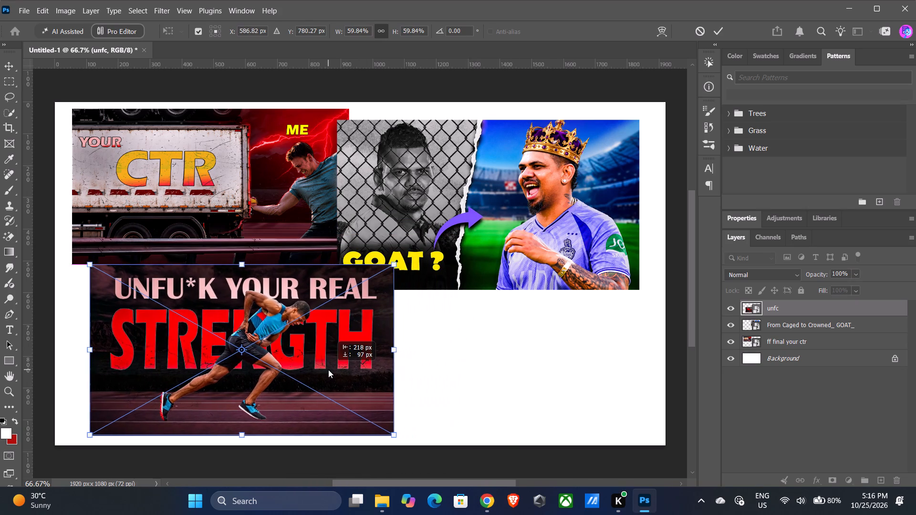
pyautogui.moveTo(328, 370); pyautogui.dragTo(313, 372)
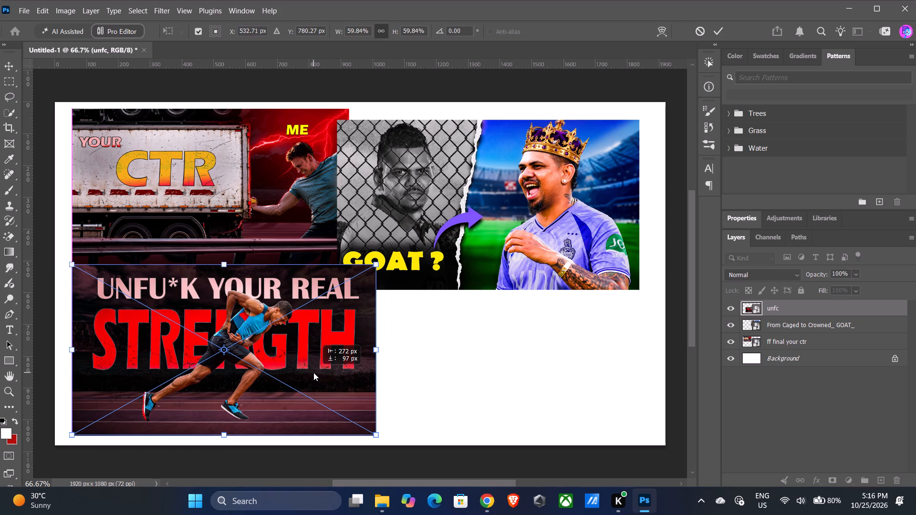
pyautogui.moveTo(313, 372); pyautogui.dragTo(313, 373)
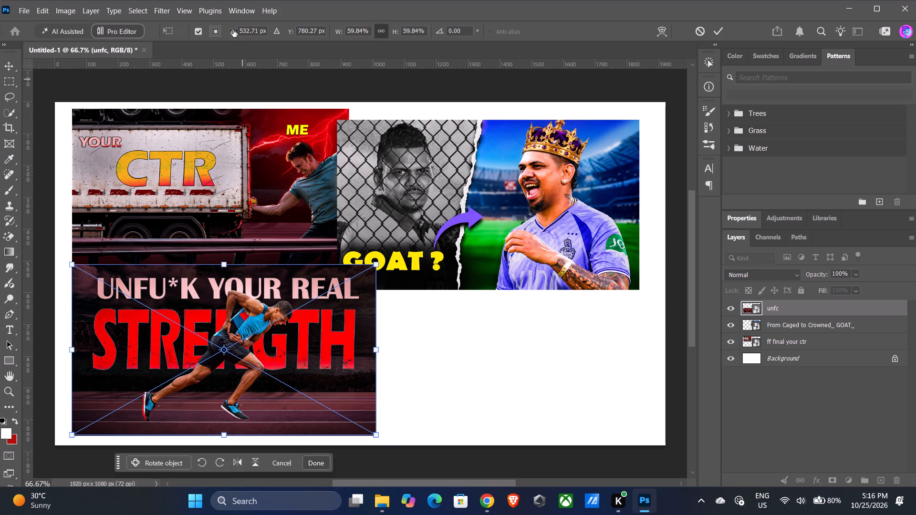
pyautogui.click(452, 203)
pyautogui.click(463, 206)
pyautogui.click(318, 462)
# Scale the From Caged to Crowned_ GOAT_ image to about 52% and position it level with the truck image at about X 1427 px, Y 264 px.
pyautogui.click(526, 190)
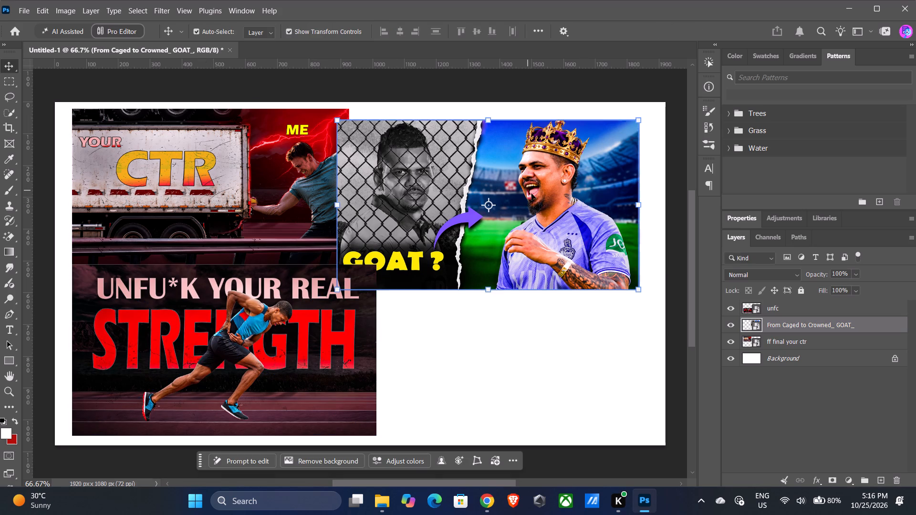
pyautogui.click(636, 289)
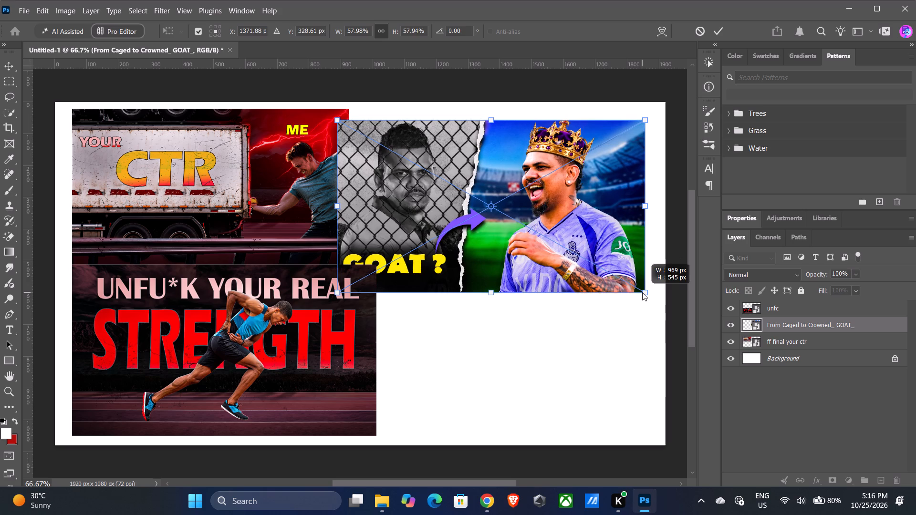
pyautogui.moveTo(567, 227); pyautogui.dragTo(579, 218)
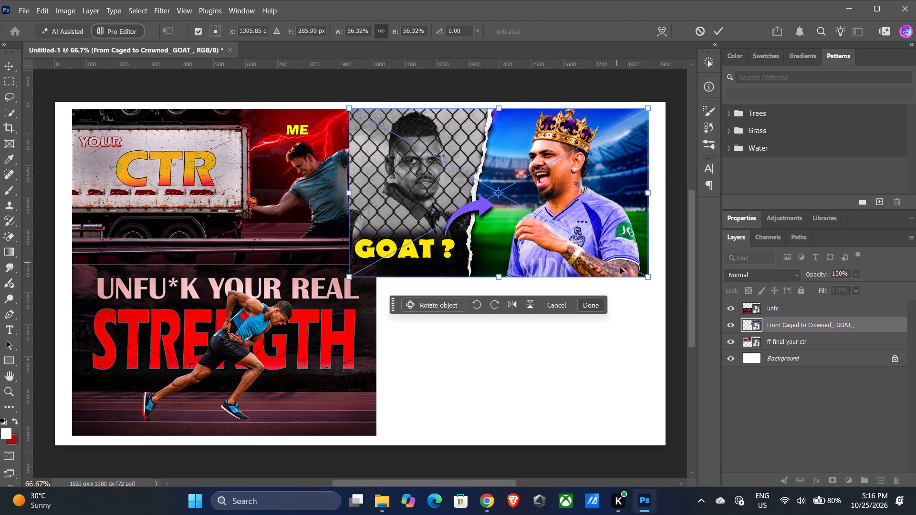
pyautogui.moveTo(648, 279); pyautogui.dragTo(631, 267)
pyautogui.moveTo(568, 201); pyautogui.dragTo(571, 202)
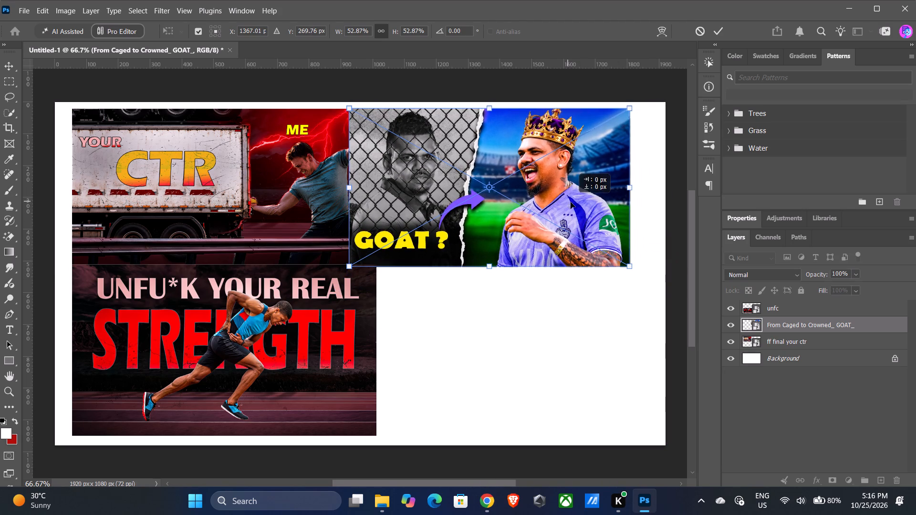
pyautogui.moveTo(571, 202); pyautogui.dragTo(587, 204)
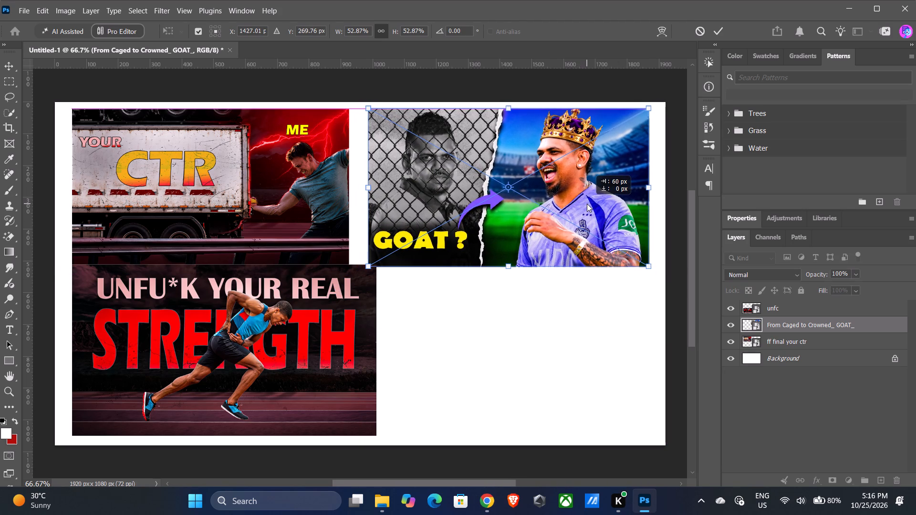
pyautogui.moveTo(587, 204); pyautogui.dragTo(589, 206)
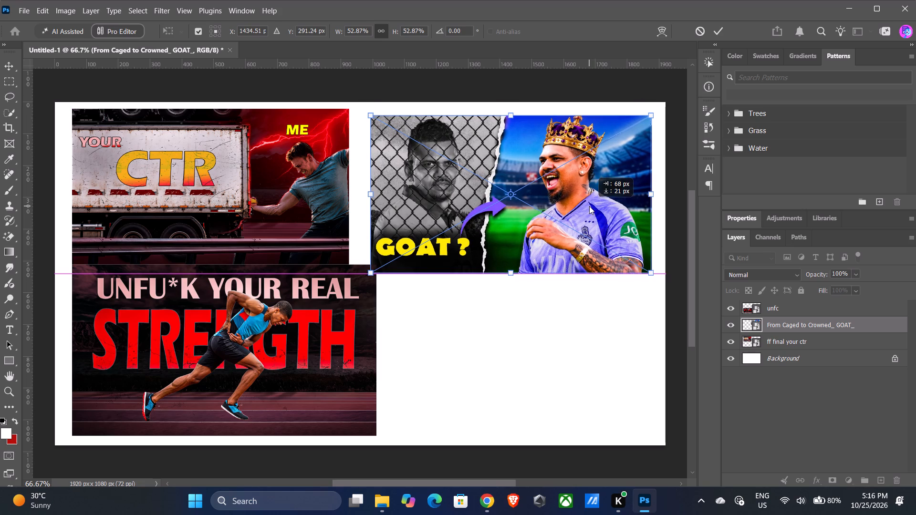
pyautogui.moveTo(589, 206); pyautogui.dragTo(590, 205)
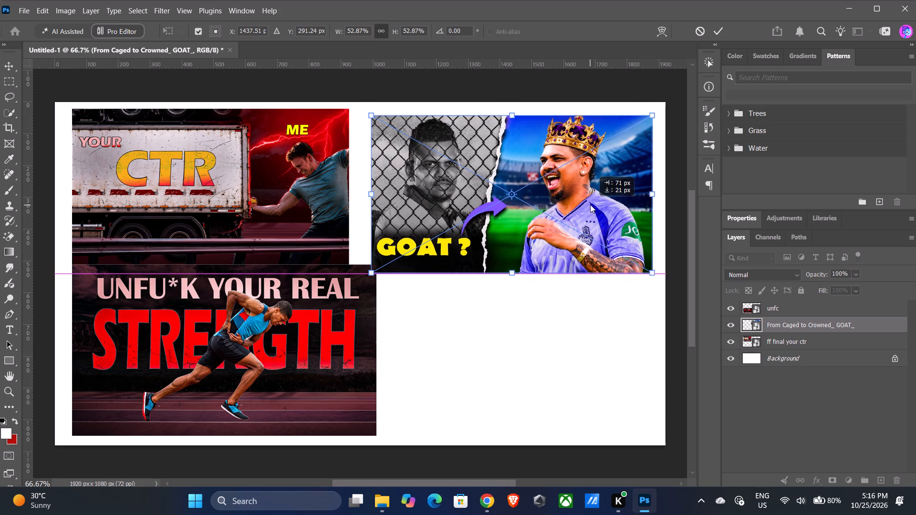
pyautogui.moveTo(590, 205); pyautogui.dragTo(590, 203)
pyautogui.moveTo(648, 265); pyautogui.dragTo(642, 260)
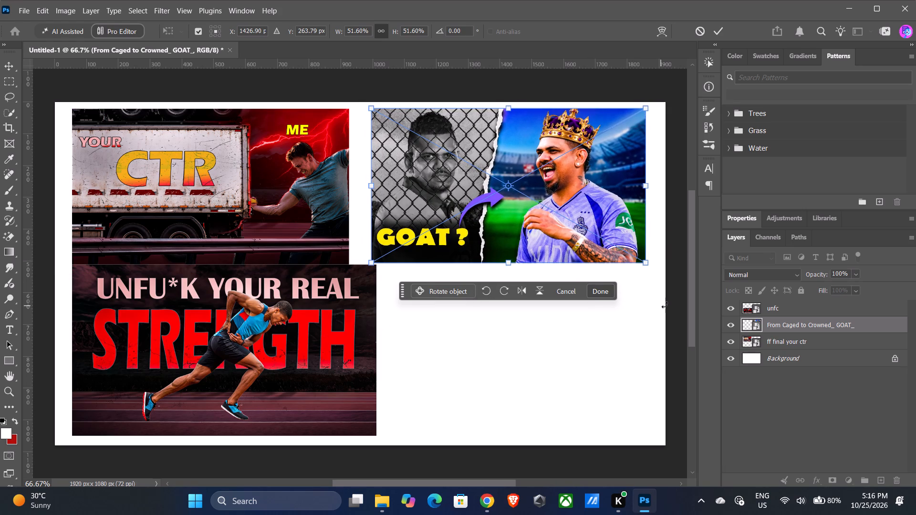
pyautogui.click(604, 288)
# Move the unfc image below the GOAT image and scale it to about 55%, centred at about X 1419 px, Y 787 px.
pyautogui.click(304, 318)
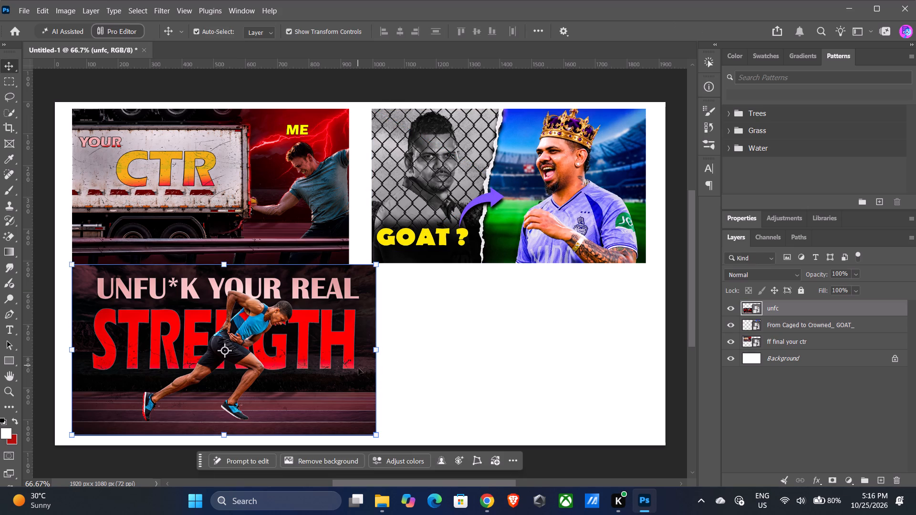
pyautogui.moveTo(313, 347); pyautogui.dragTo(576, 352)
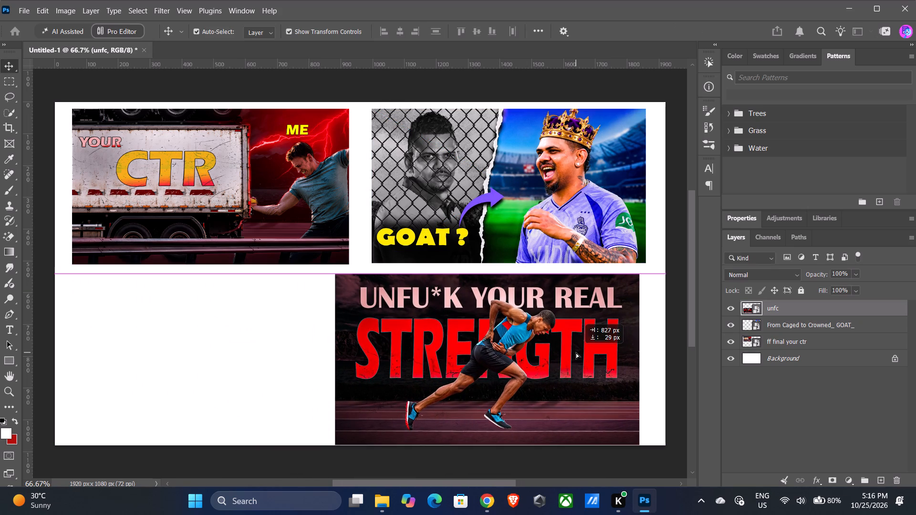
pyautogui.moveTo(576, 352); pyautogui.dragTo(583, 350)
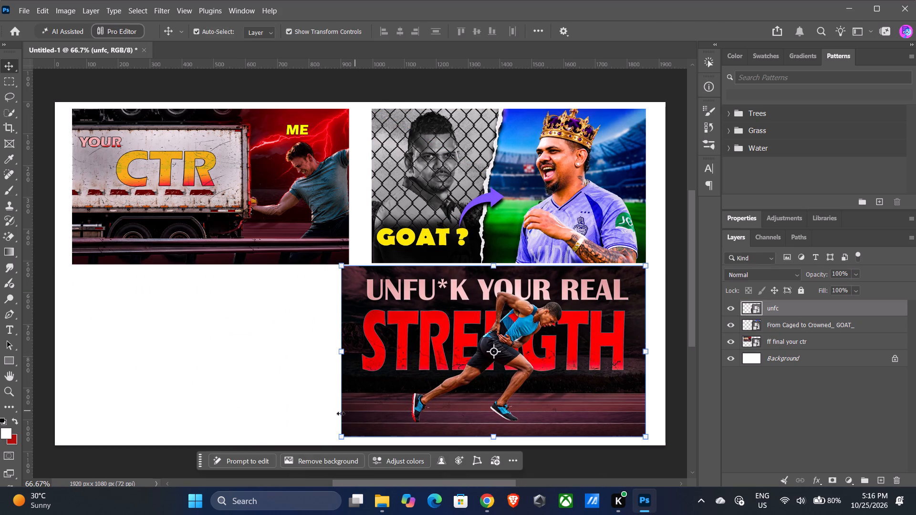
pyautogui.moveTo(343, 436); pyautogui.dragTo(372, 433)
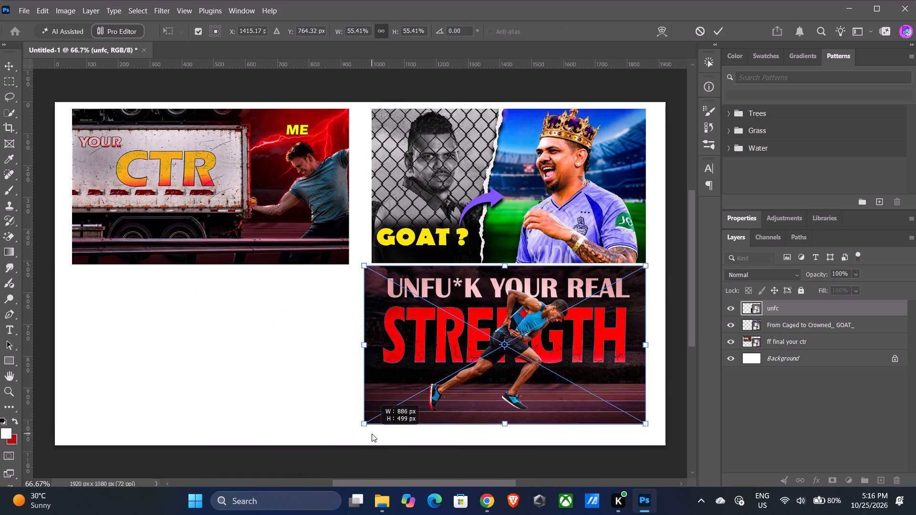
pyautogui.moveTo(372, 433); pyautogui.dragTo(374, 433)
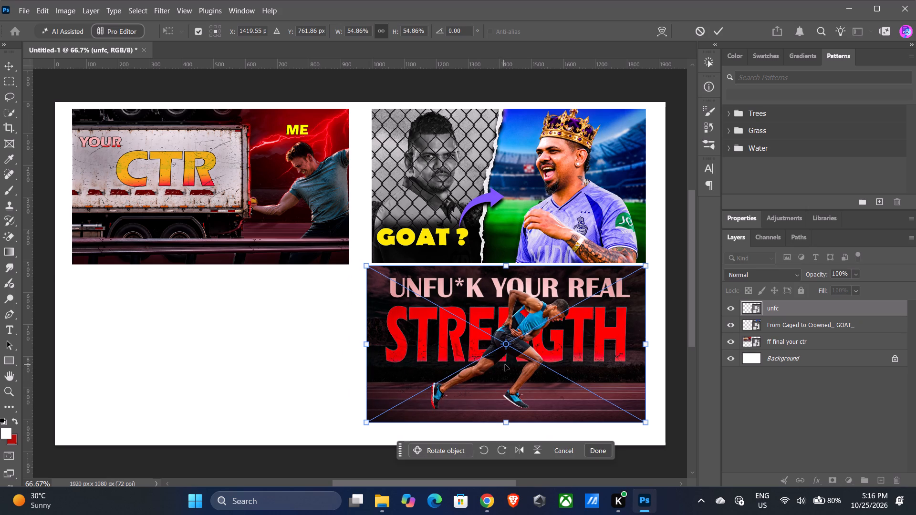
pyautogui.moveTo(509, 364); pyautogui.dragTo(509, 373)
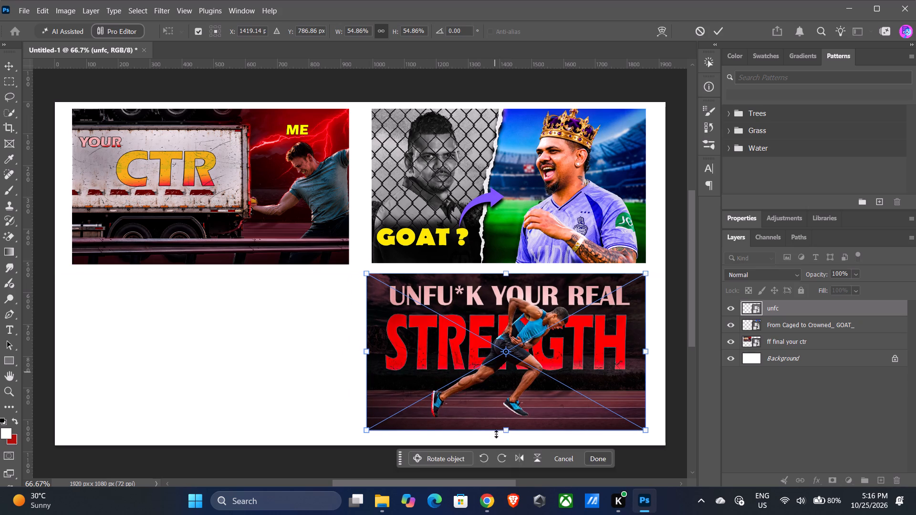
pyautogui.click(596, 458)
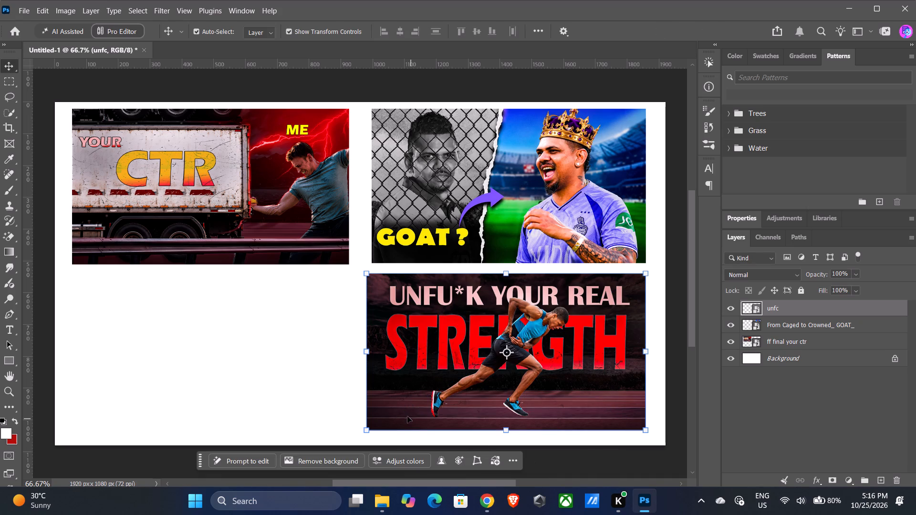
# Scale the unfc image to about 54%, 862 x 485 px, so its edges line up with the GOAT image above.
pyautogui.click(365, 353)
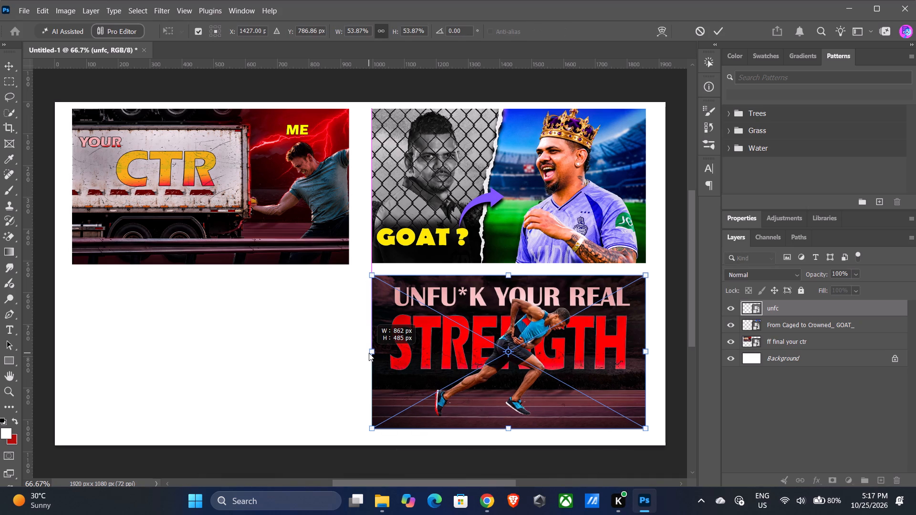
pyautogui.click(647, 350)
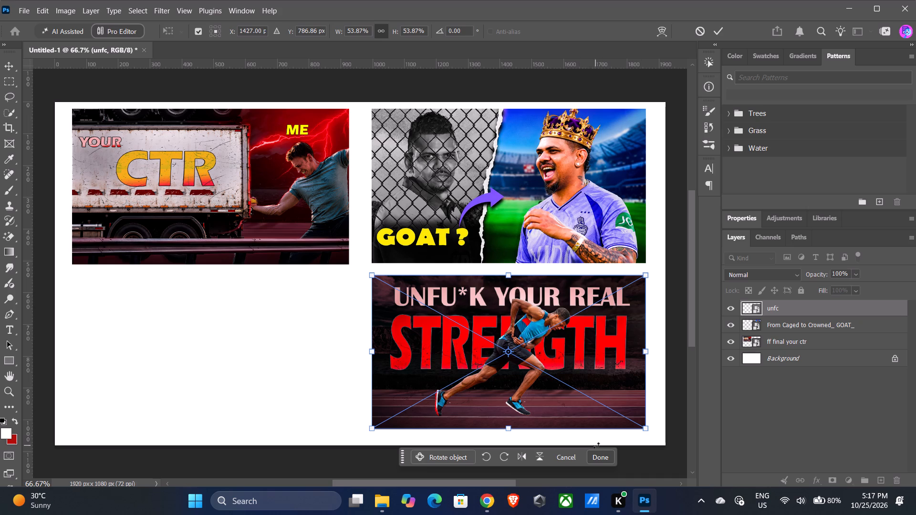
pyautogui.click(595, 457)
# Scale the truck image to about 45%, position it level with the GOAT image at about X 490 px, Y 263 px, and deselect it.
pyautogui.click(295, 206)
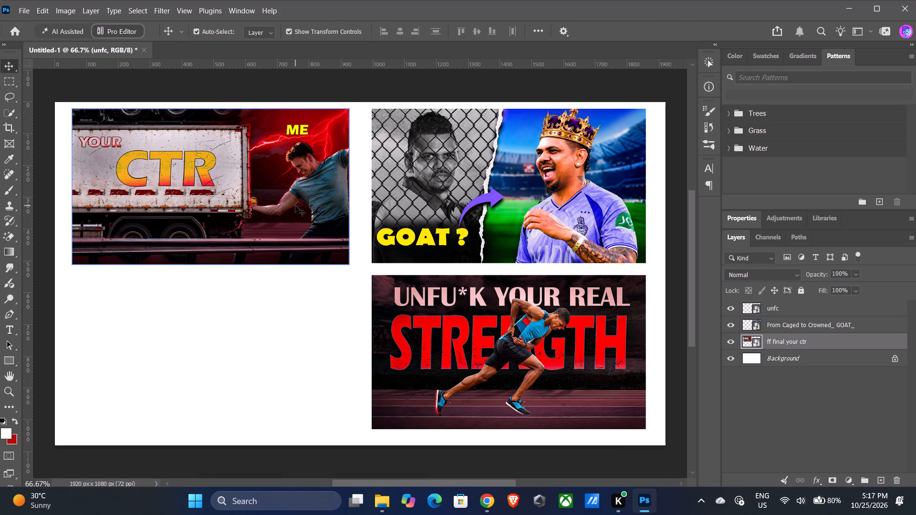
pyautogui.click(349, 263)
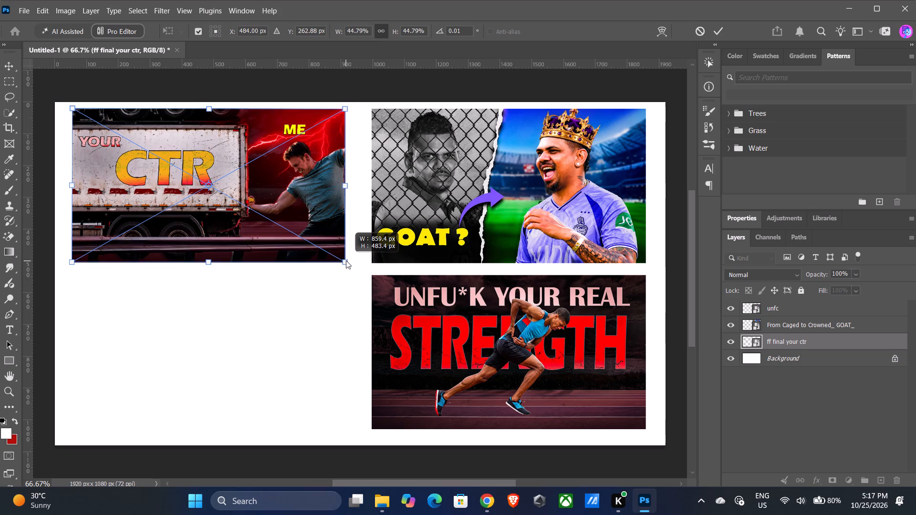
pyautogui.moveTo(294, 195); pyautogui.dragTo(311, 200)
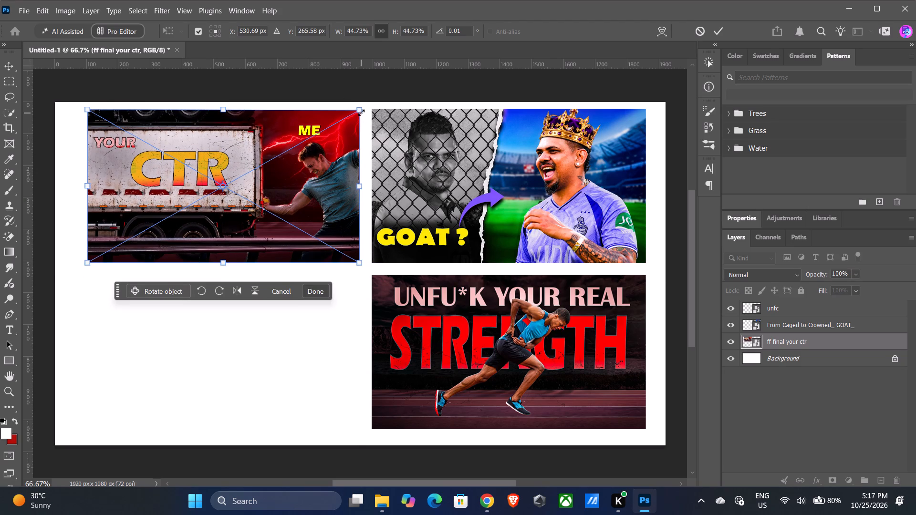
pyautogui.click(361, 111)
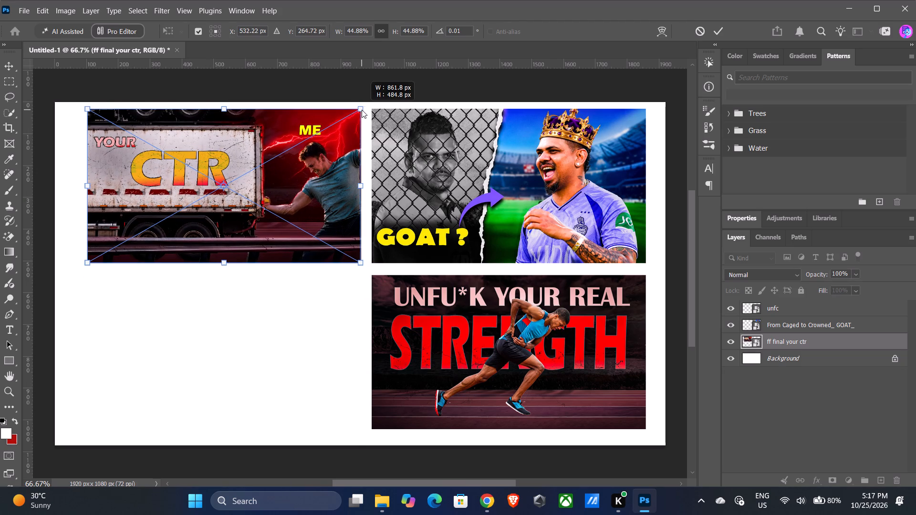
pyautogui.moveTo(311, 180); pyautogui.dragTo(298, 178)
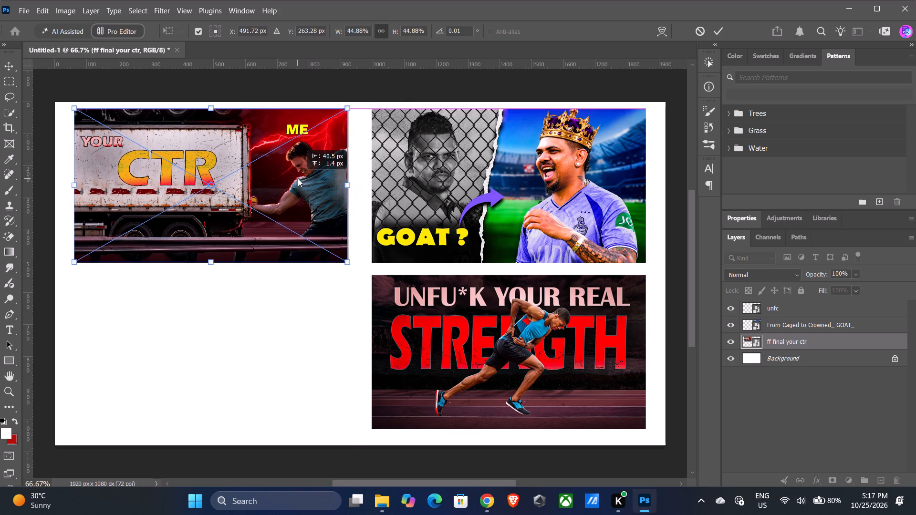
pyautogui.moveTo(298, 178); pyautogui.dragTo(297, 178)
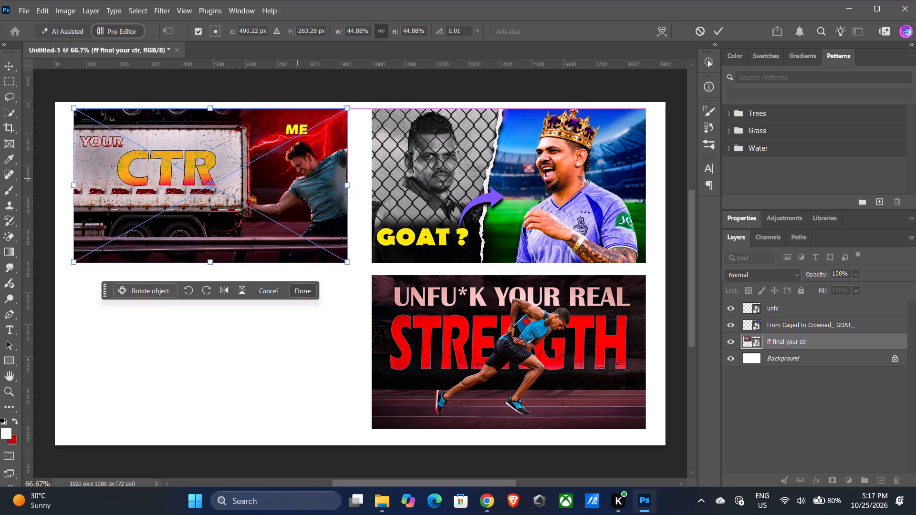
pyautogui.click(299, 290)
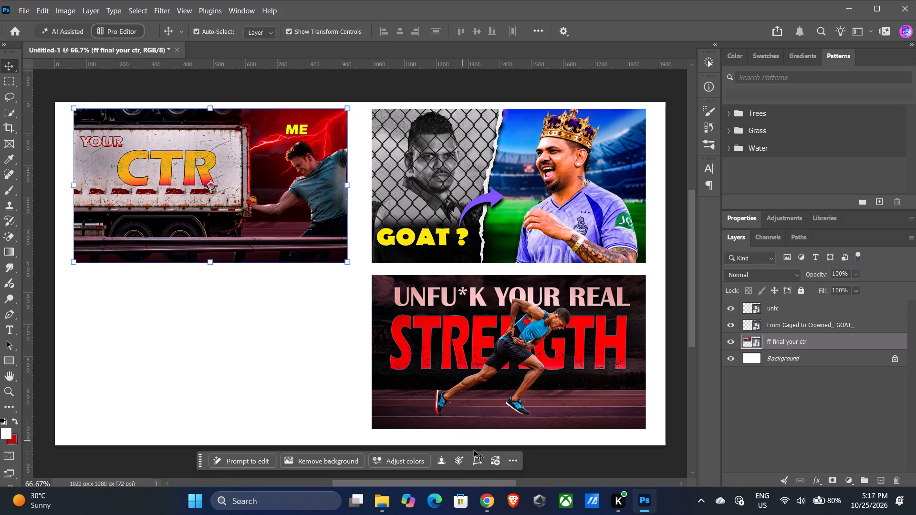
pyautogui.click(585, 460)
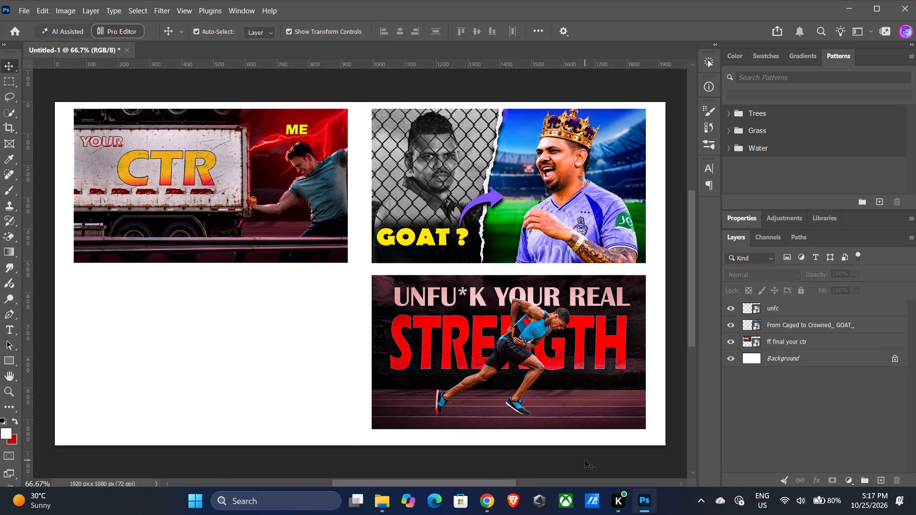
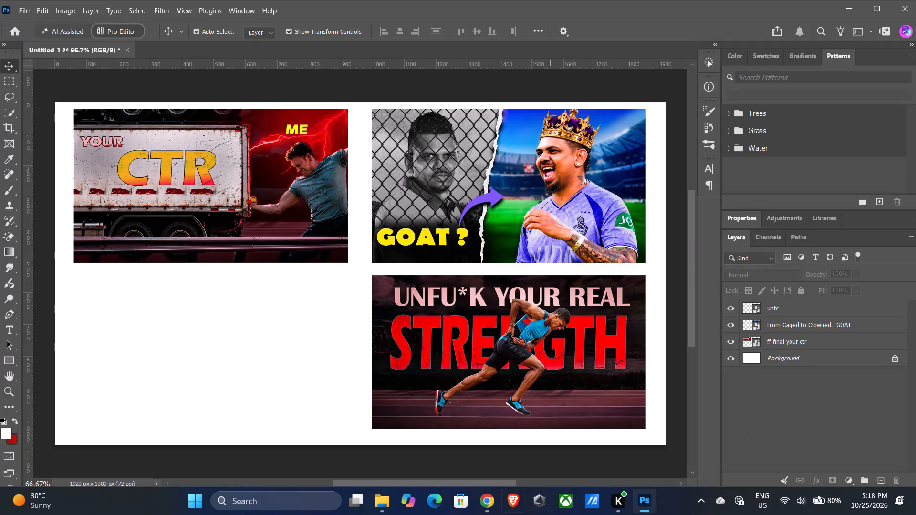
# Switch to Chrome, search Google for Clayface in a new tab and open the film's Rotten Tomatoes page.
pyautogui.click(482, 503)
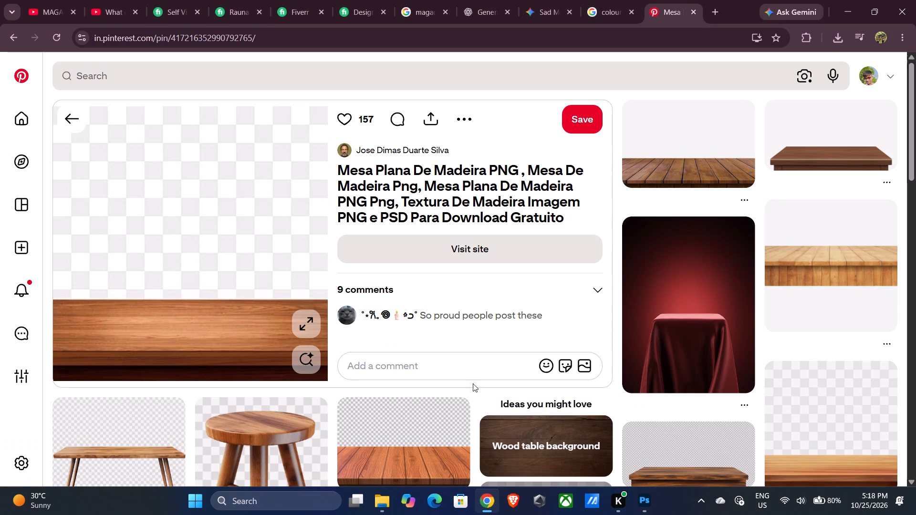
pyautogui.click(709, 9)
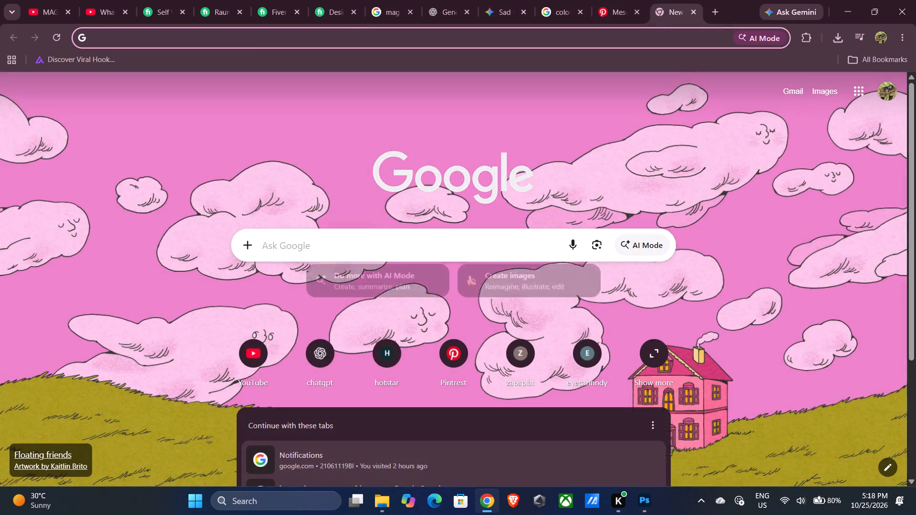
pyautogui.click(437, 255)
pyautogui.write('clay')
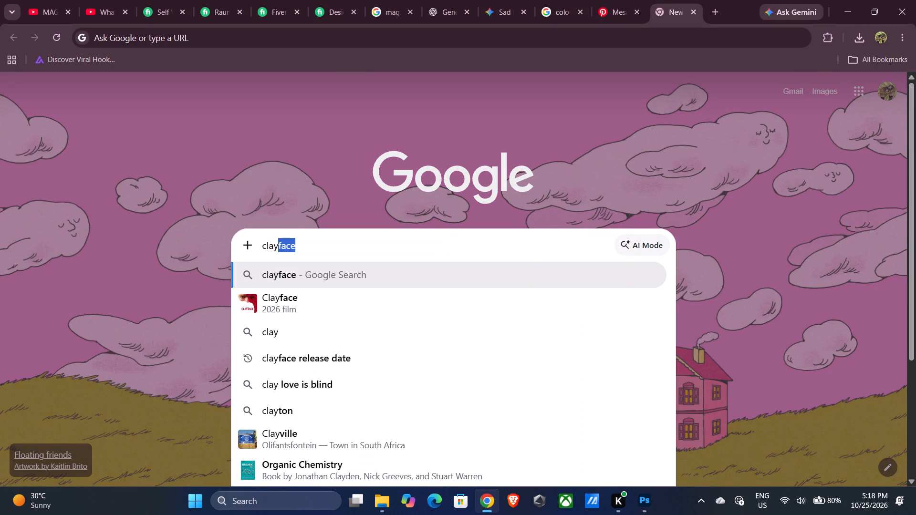
pyautogui.click(406, 312)
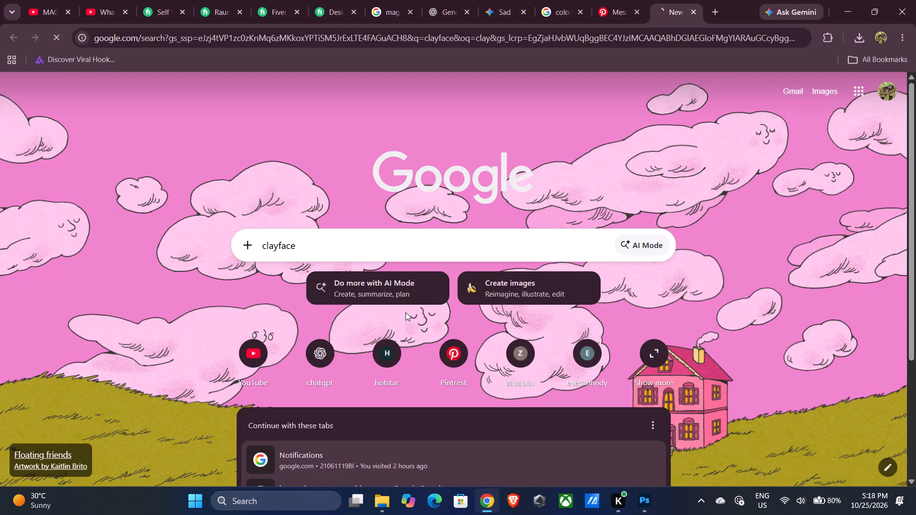
pyautogui.scroll(-1, 282, 326)
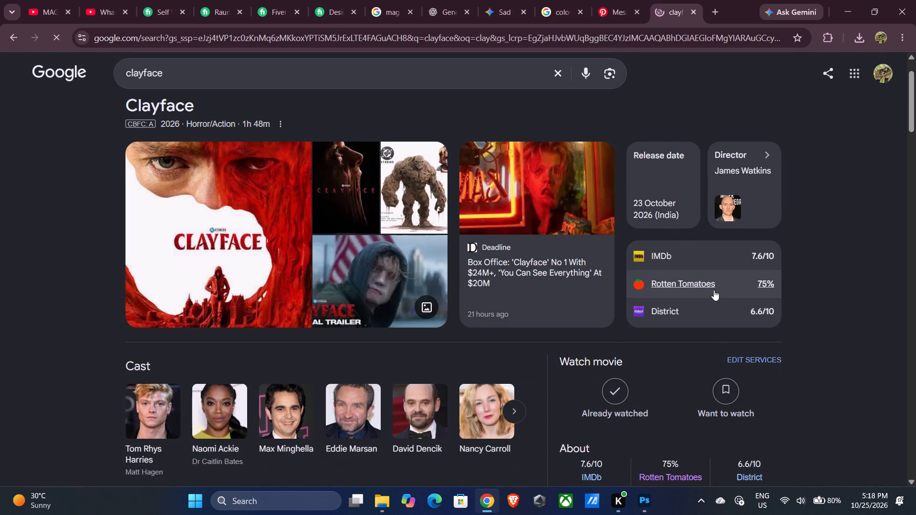
pyautogui.click(714, 289)
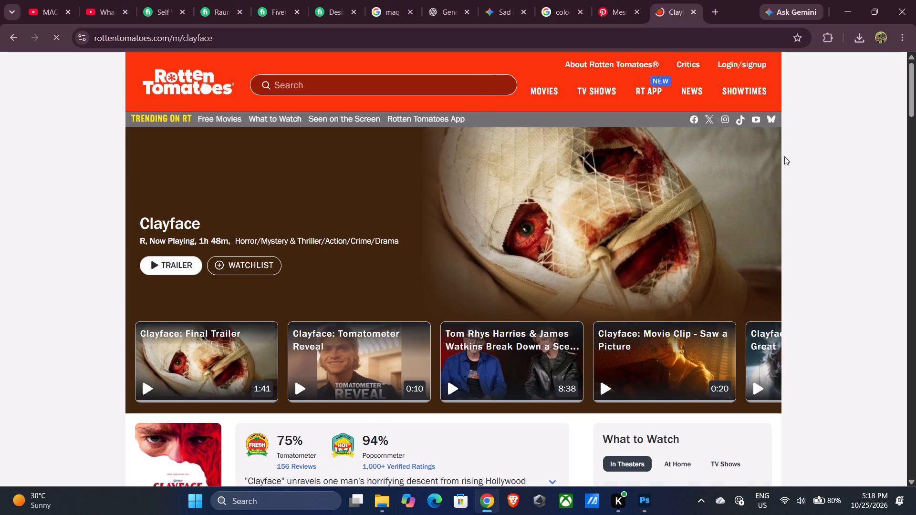
pyautogui.scroll(-4, 488, 370)
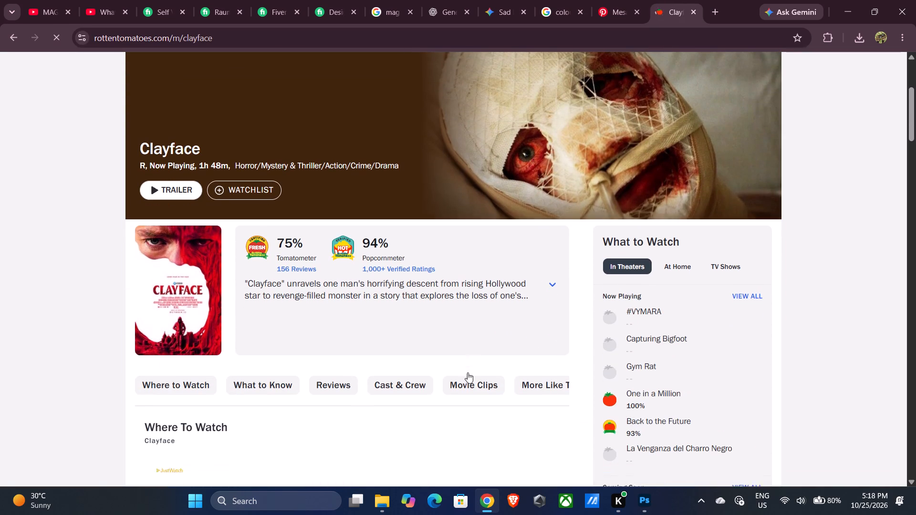
pyautogui.scroll(-1, 468, 372)
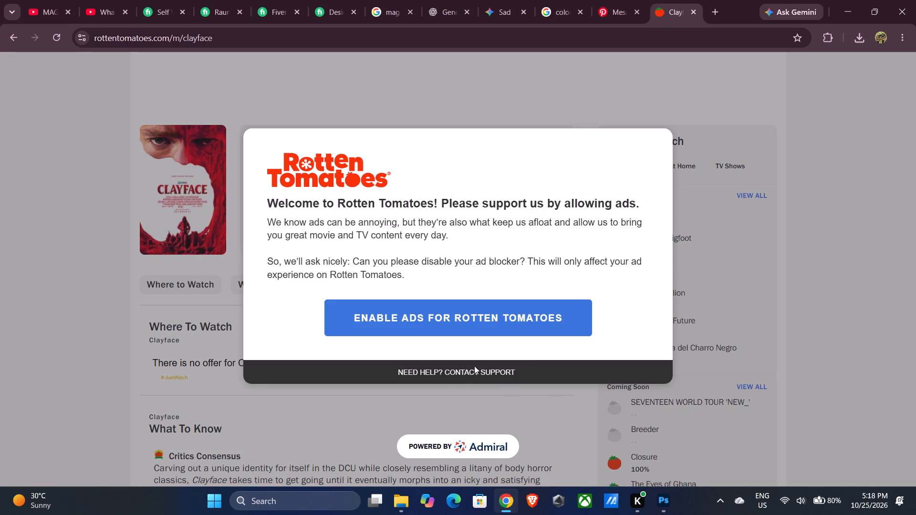
# Read the instructions for enabling ads with Adguard Extension, uBlock and uBlock Origin, rating the Adguard Extension ones as helpful.
pyautogui.click(461, 320)
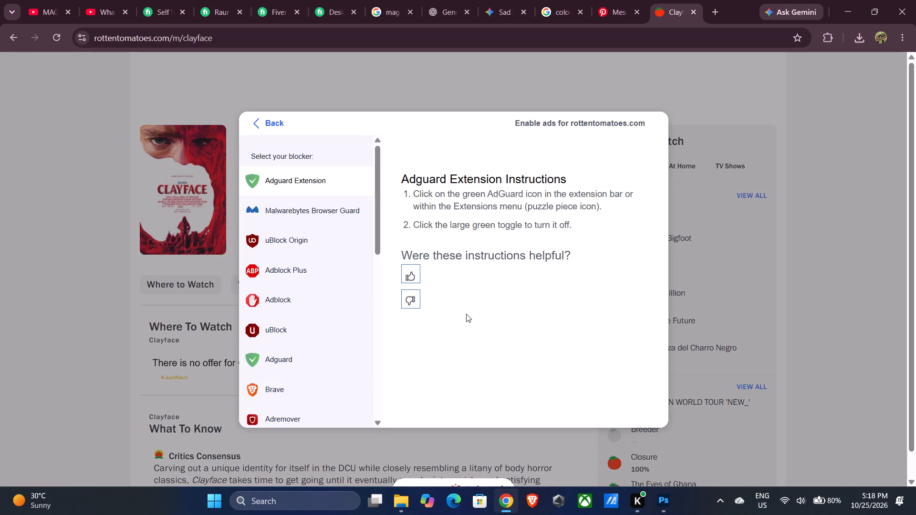
pyautogui.click(324, 189)
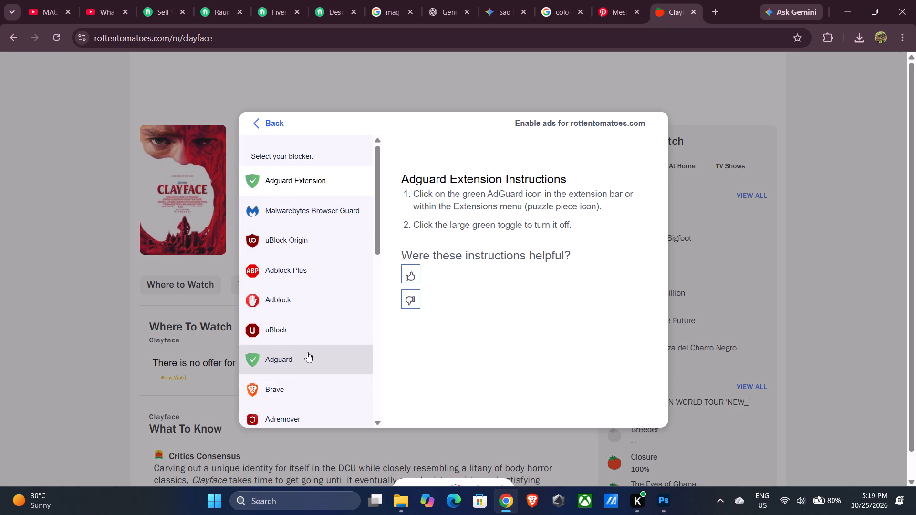
pyautogui.click(307, 333)
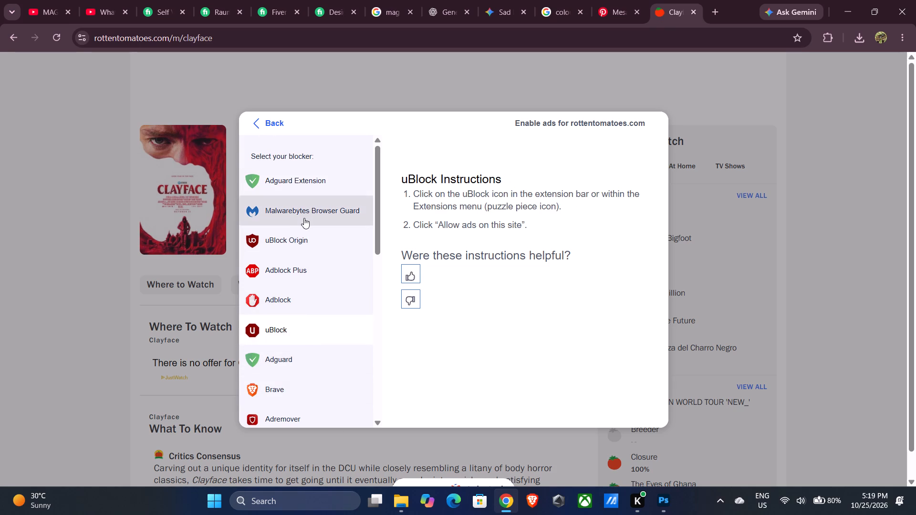
pyautogui.click(304, 218)
pyautogui.click(306, 187)
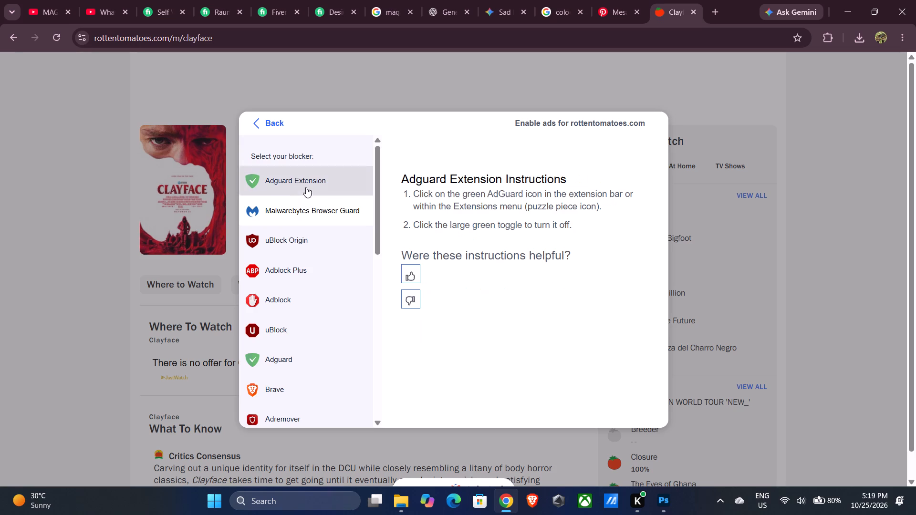
pyautogui.click(413, 274)
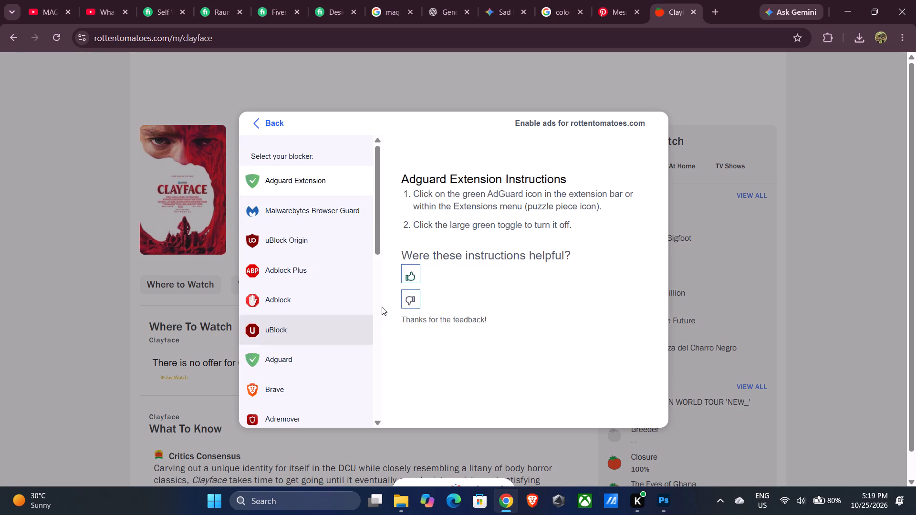
pyautogui.doubleClick(416, 277)
pyautogui.click(245, 234)
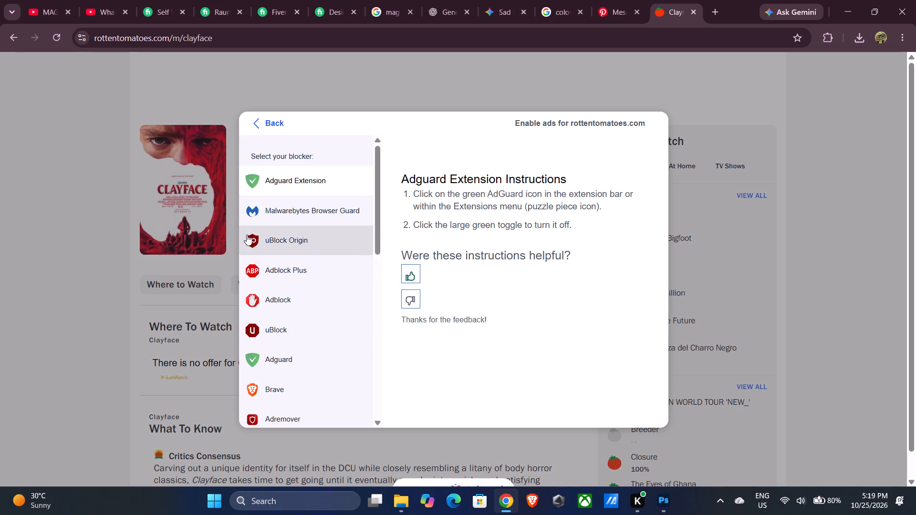
pyautogui.click(292, 240)
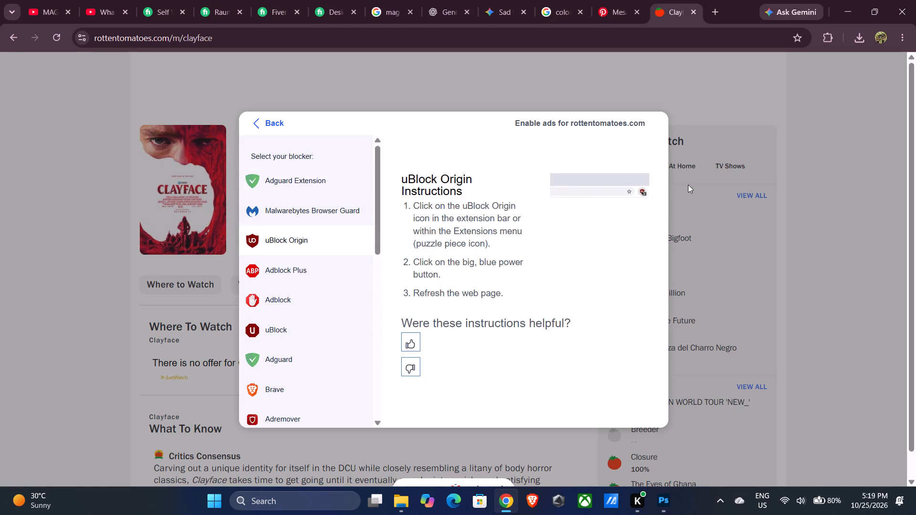
# Turn off ad blocking for rottentomatoes.com in the Stands ad blocker extension.
pyautogui.click(827, 39)
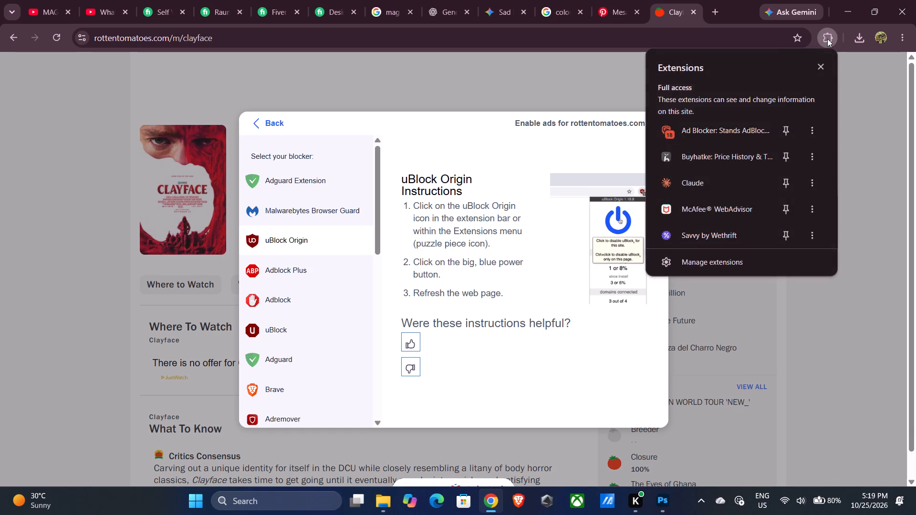
pyautogui.click(725, 143)
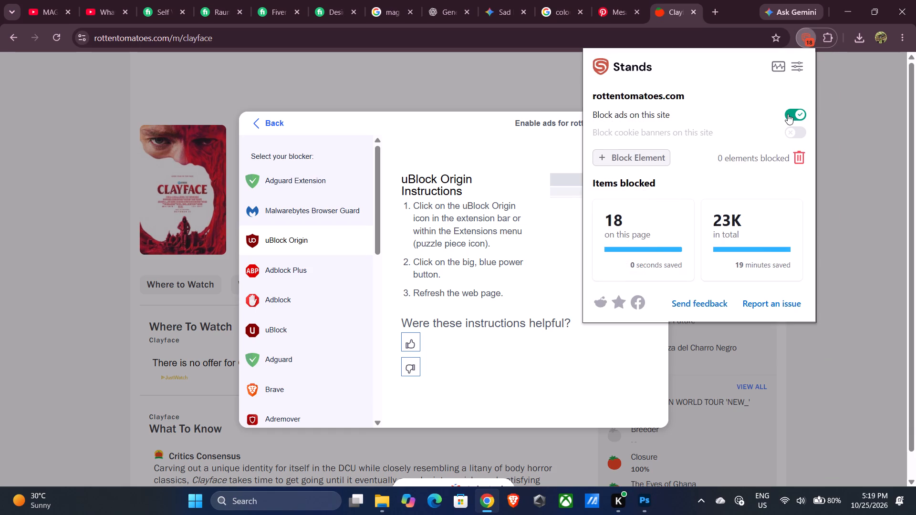
pyautogui.click(788, 116)
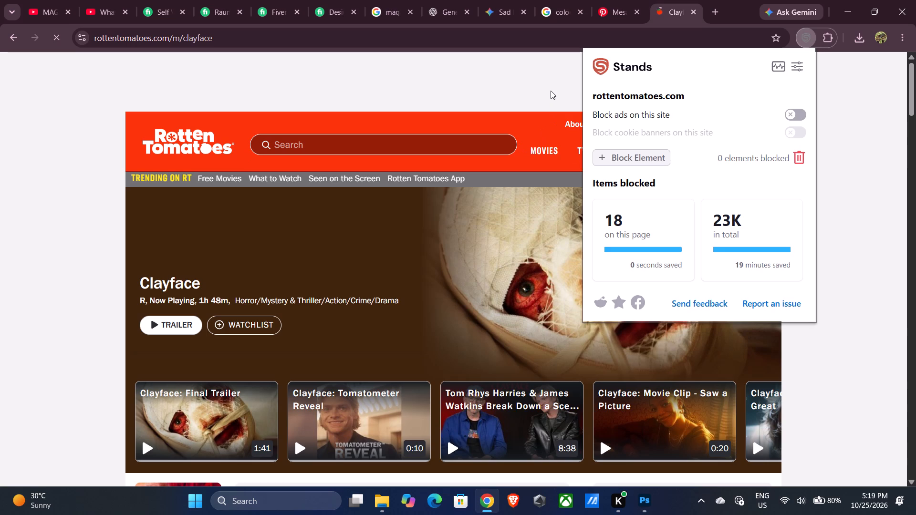
pyautogui.click(551, 91)
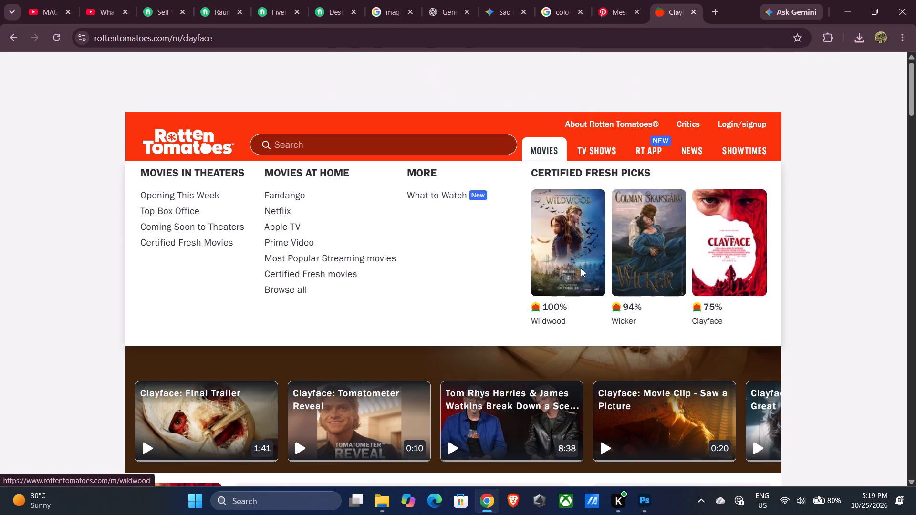
# Expand the Clayface synopsis and examine the film's scores, where-to-watch and critics consensus sections.
pyautogui.scroll(-2, 408, 355)
pyautogui.scroll(1, 405, 360)
pyautogui.scroll(-5, 404, 362)
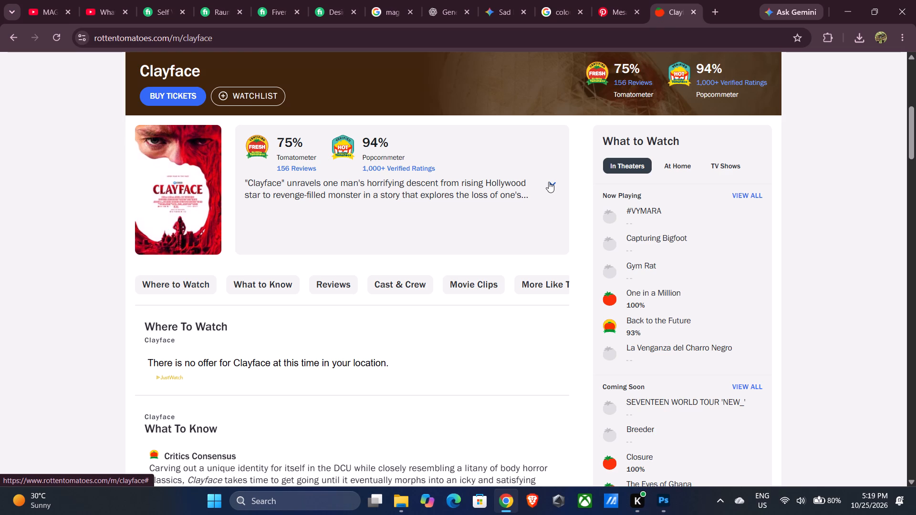
pyautogui.click(549, 182)
pyautogui.scroll(-2, 348, 255)
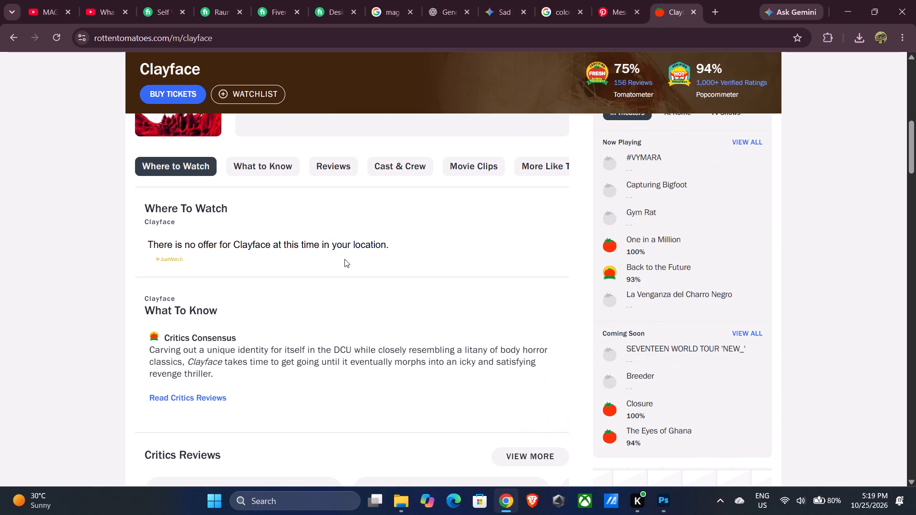
pyautogui.scroll(1, 344, 259)
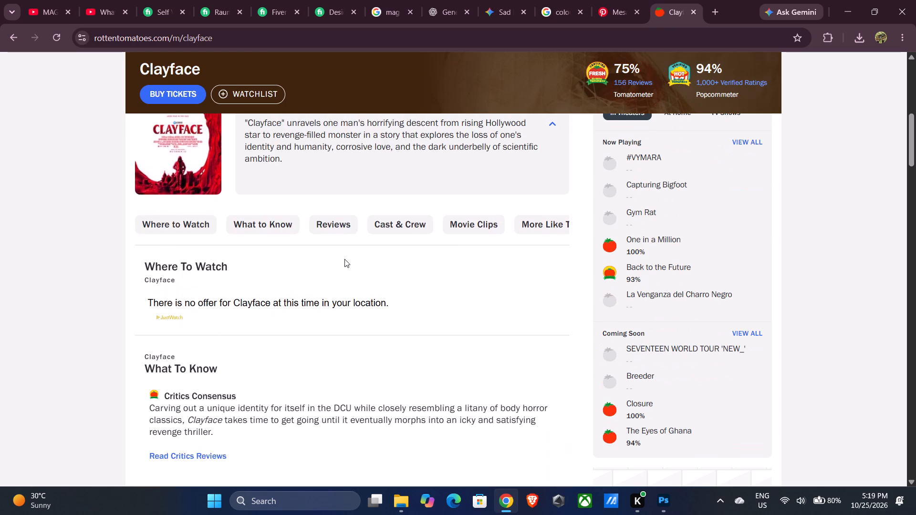
pyautogui.scroll(3, 344, 259)
pyautogui.scroll(3, 345, 310)
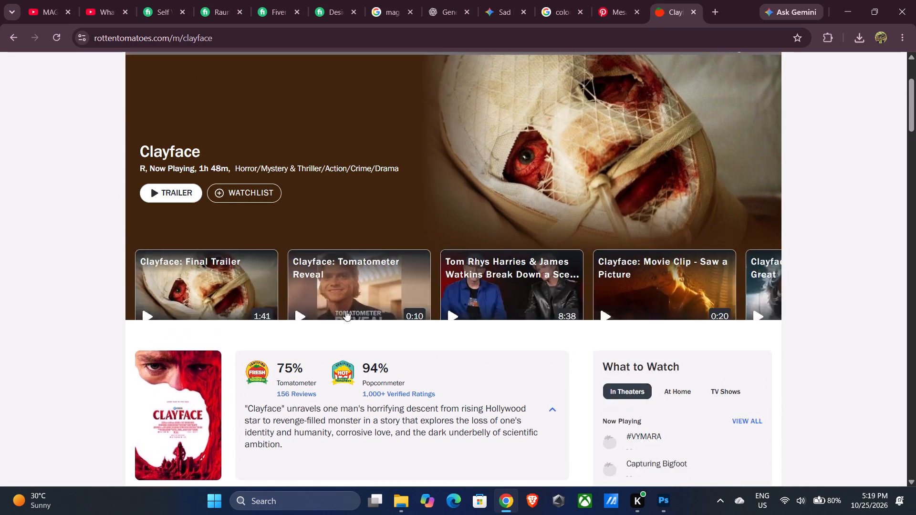
pyautogui.scroll(-4, 345, 310)
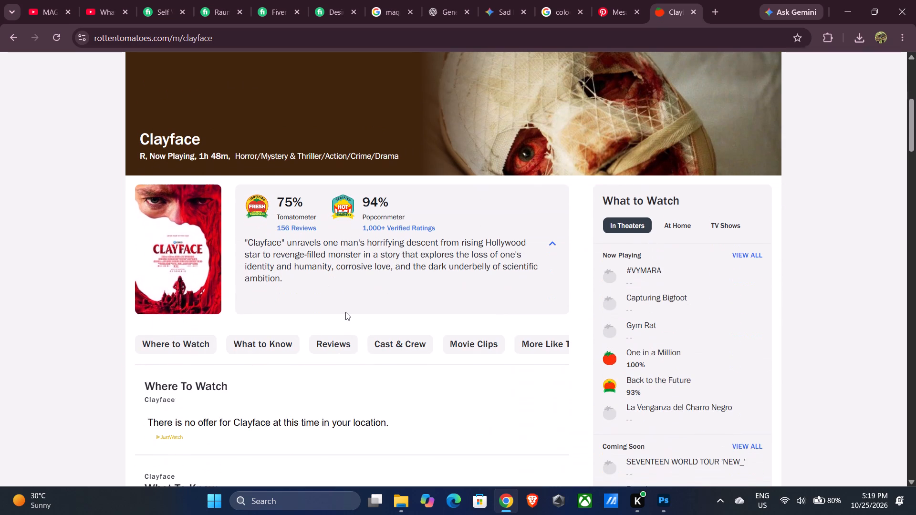
# View the Tomatometer and Popcornmeter score breakdown for Clayface, and close it.
pyautogui.click(350, 216)
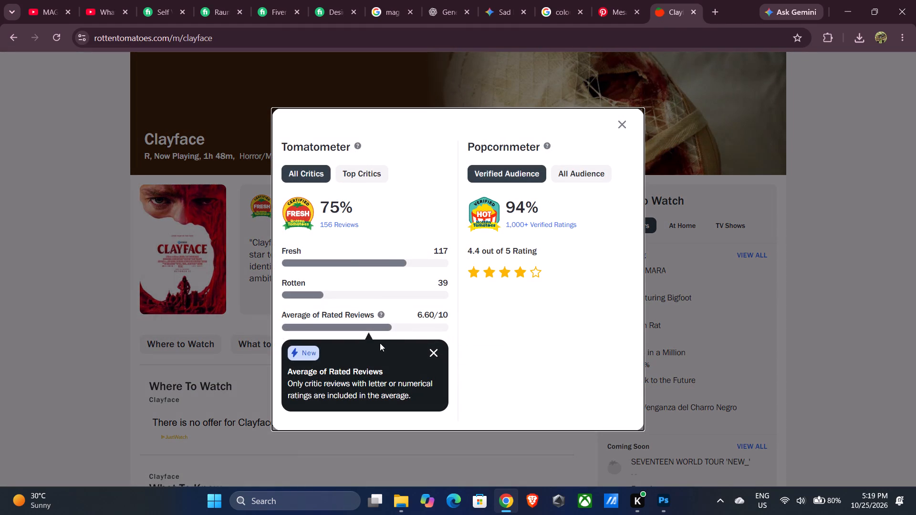
pyautogui.click(531, 287)
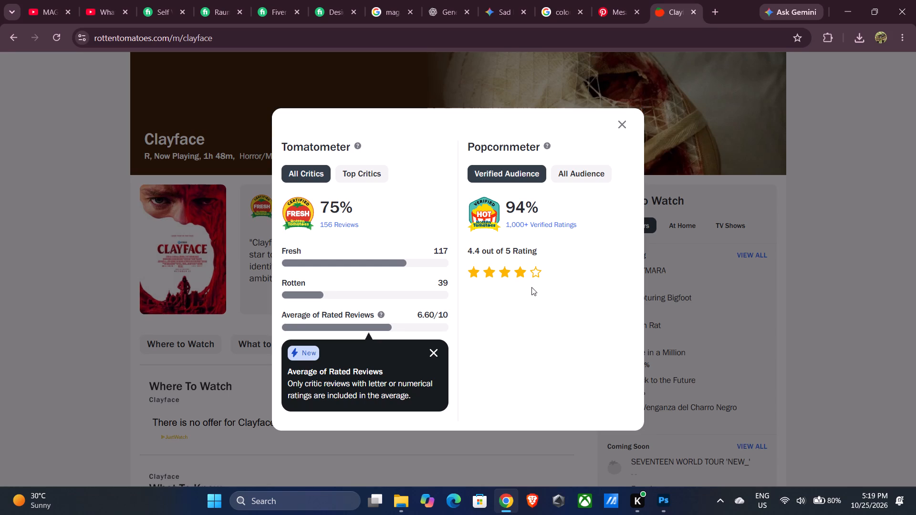
pyautogui.click(541, 251)
pyautogui.click(618, 124)
# Close the Clayface page and go to the open search results for "colour contrast with red and black cinematic".
pyautogui.click(690, 13)
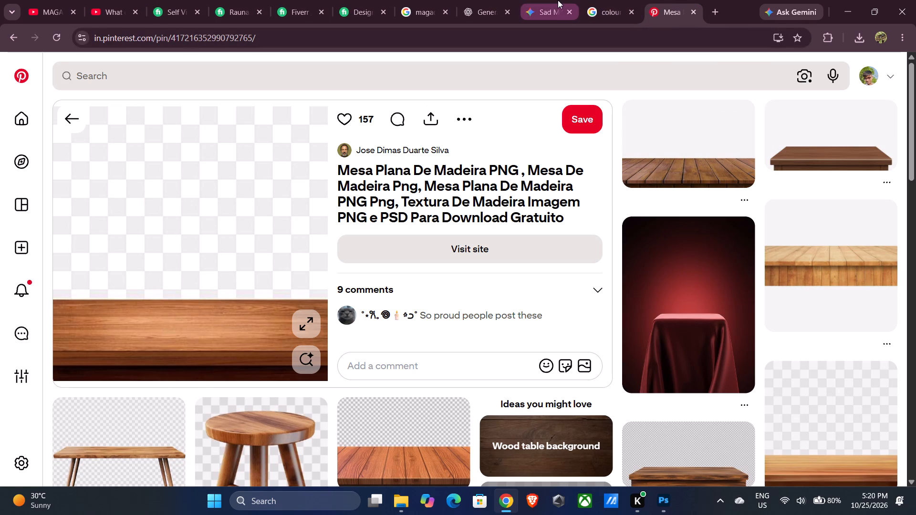
pyautogui.click(611, 0)
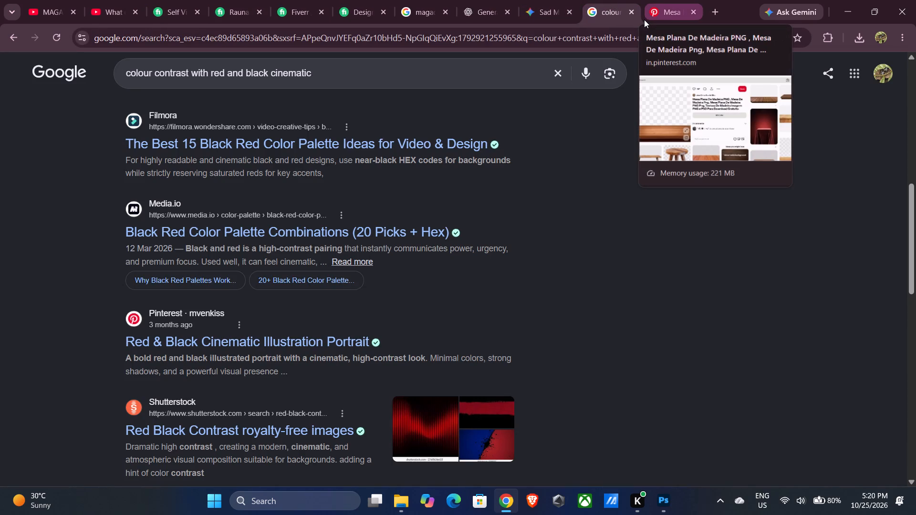
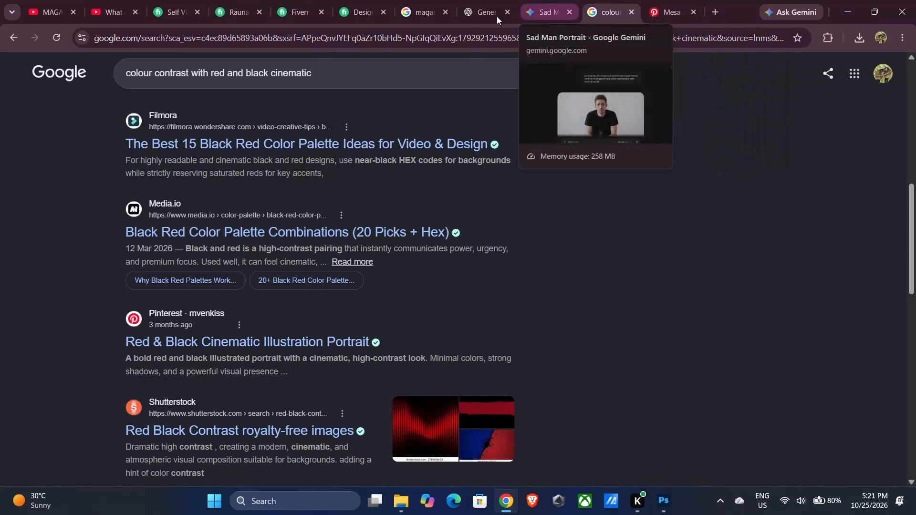
# Switch to the open Magadheera movie video on YouTube, pause it, and examine the details and comments below it.
pyautogui.click(101, 0)
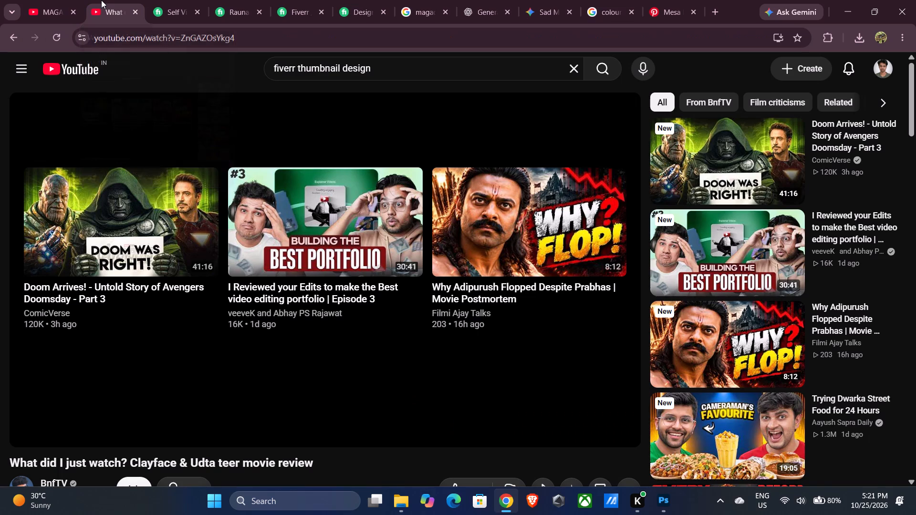
pyautogui.click(52, 0)
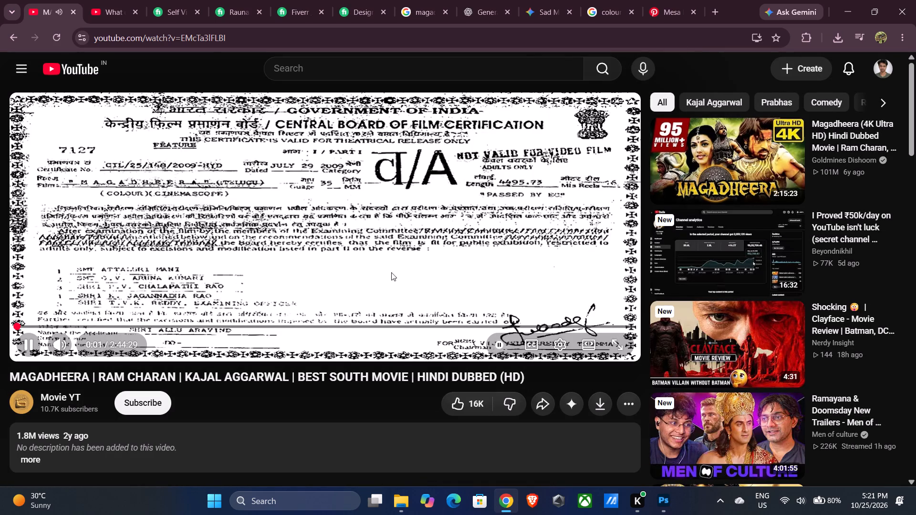
pyautogui.click(370, 257)
pyautogui.scroll(-8, 803, 316)
pyautogui.scroll(4, 499, 447)
pyautogui.scroll(-1, 492, 442)
pyautogui.scroll(5, 490, 435)
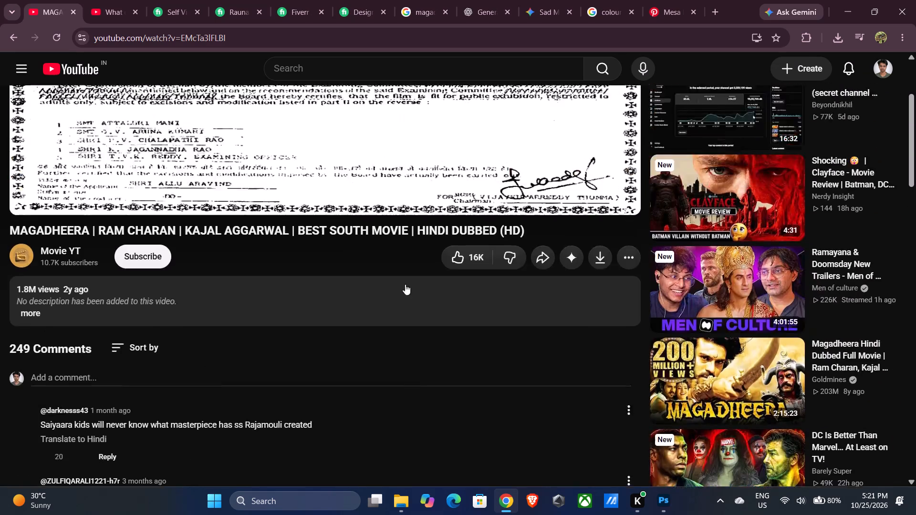
pyautogui.click(129, 0)
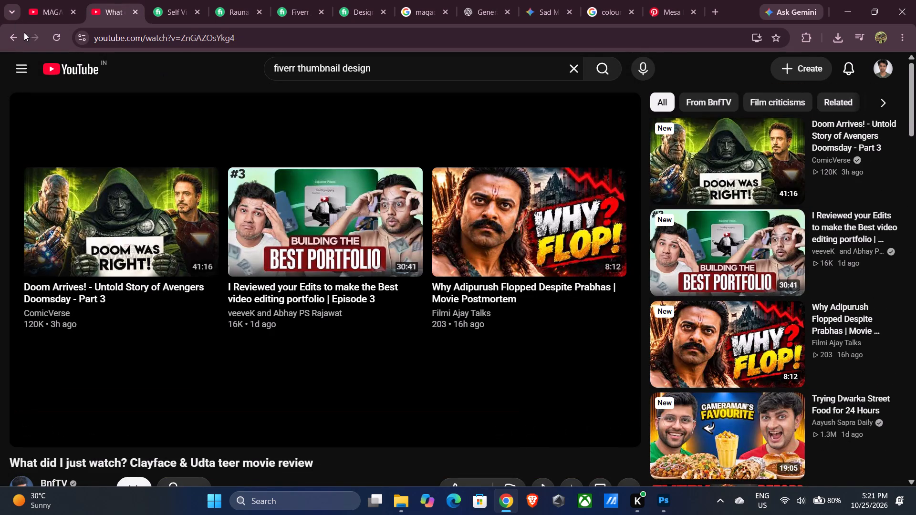
pyautogui.click(28, 66)
pyautogui.click(63, 109)
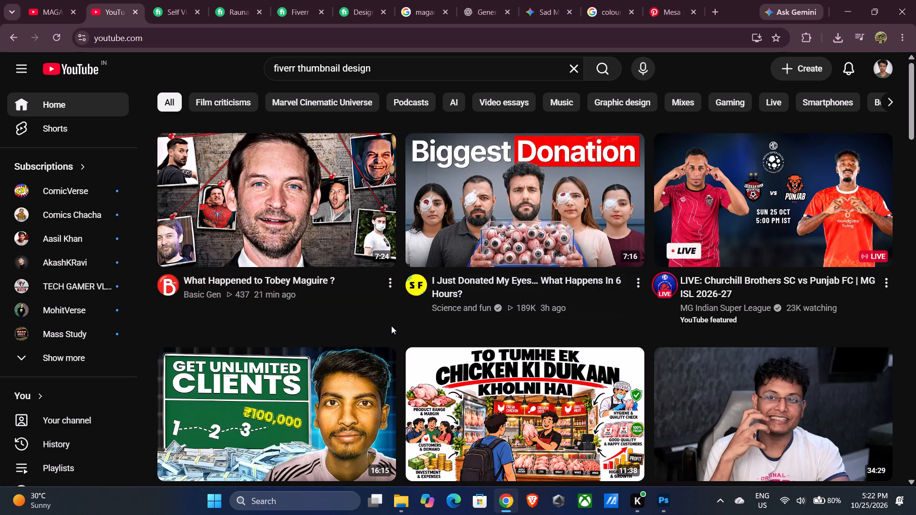
pyautogui.scroll(-4, 391, 326)
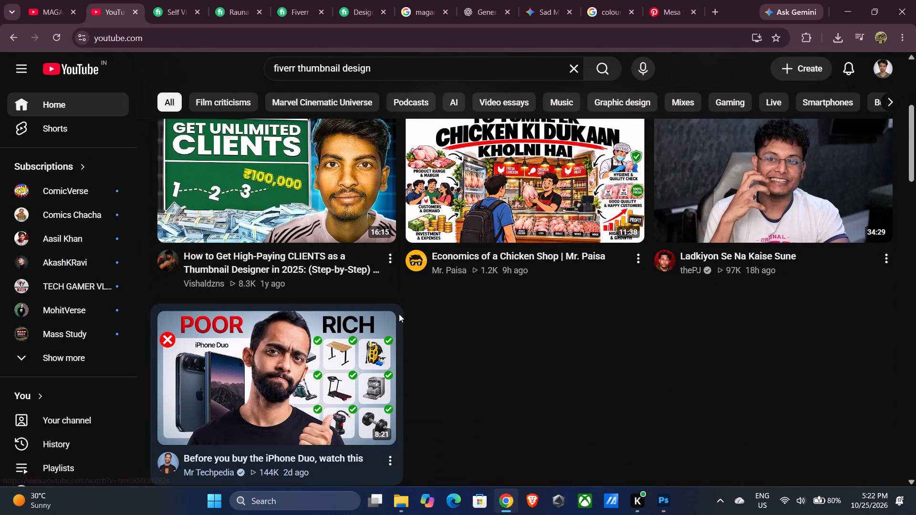
pyautogui.scroll(1, 399, 314)
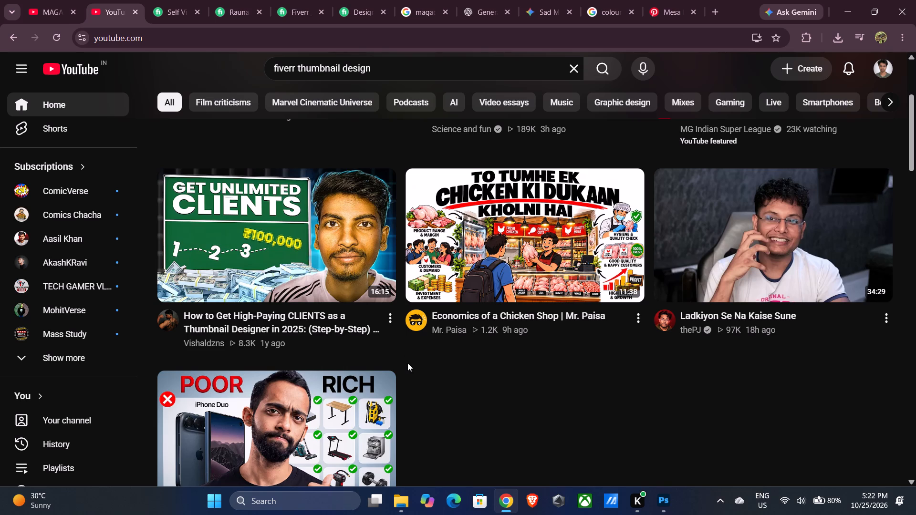
pyautogui.scroll(-2, 406, 354)
pyautogui.scroll(2, 406, 354)
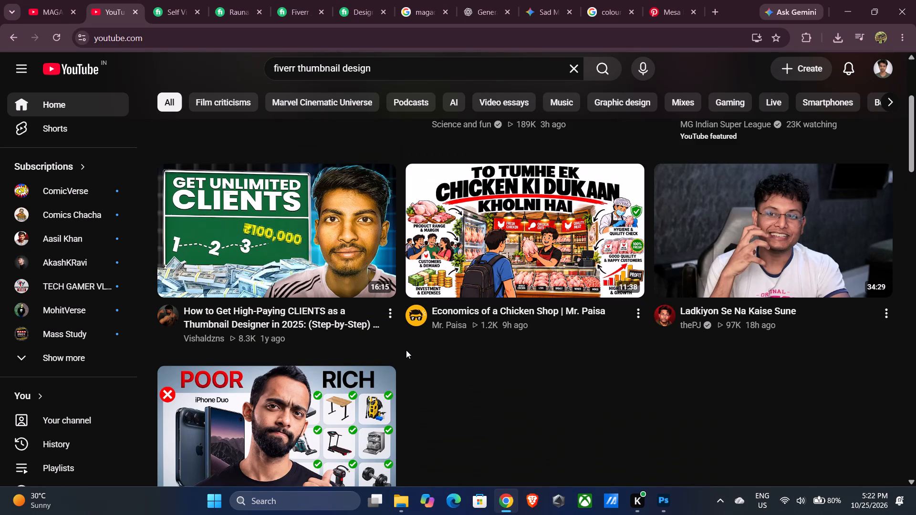
pyautogui.scroll(-2, 406, 350)
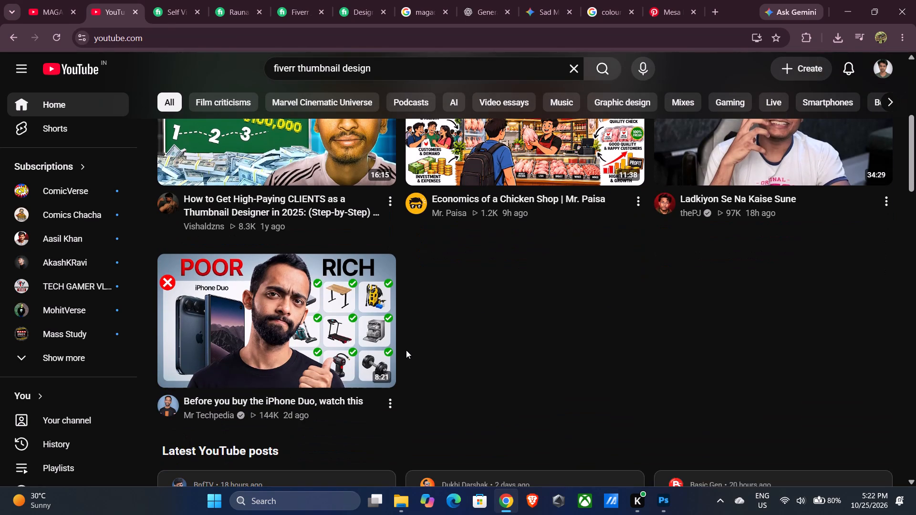
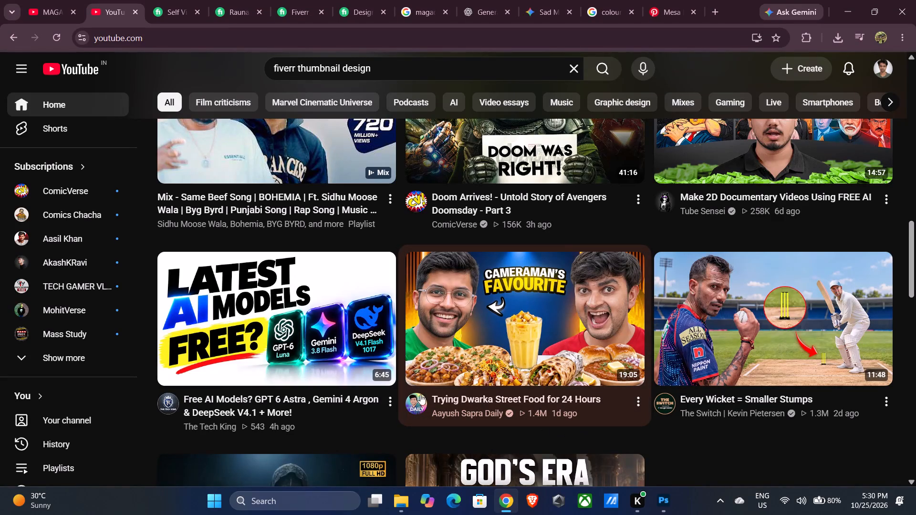
pyautogui.scroll(-1, 406, 425)
pyautogui.scroll(-4, 417, 366)
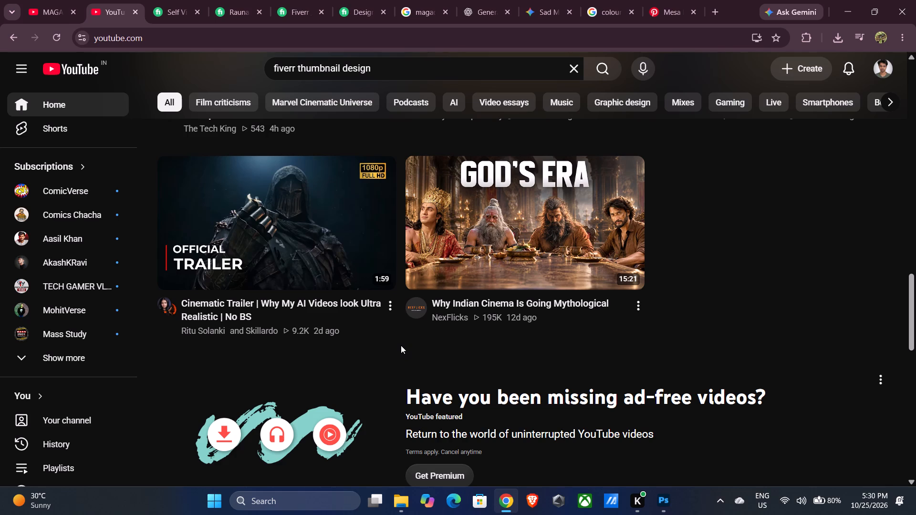
pyautogui.scroll(-3, 399, 348)
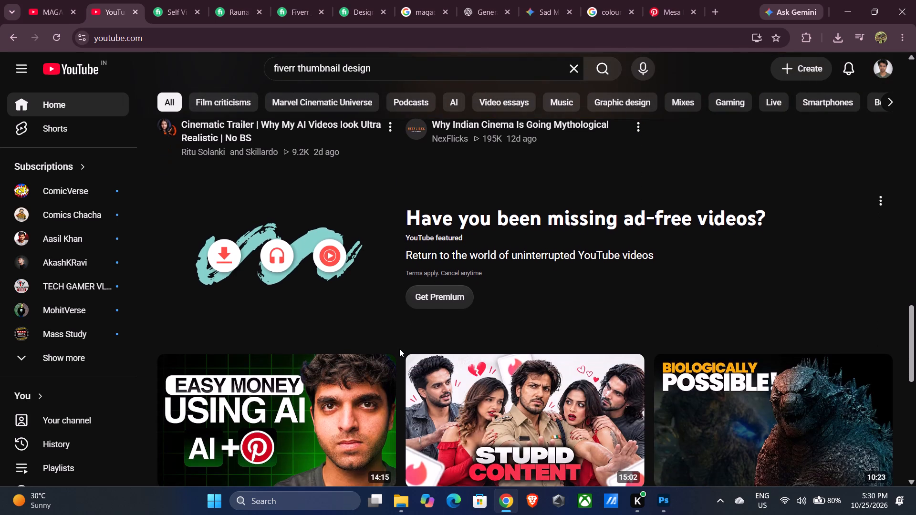
pyautogui.scroll(-5, 399, 349)
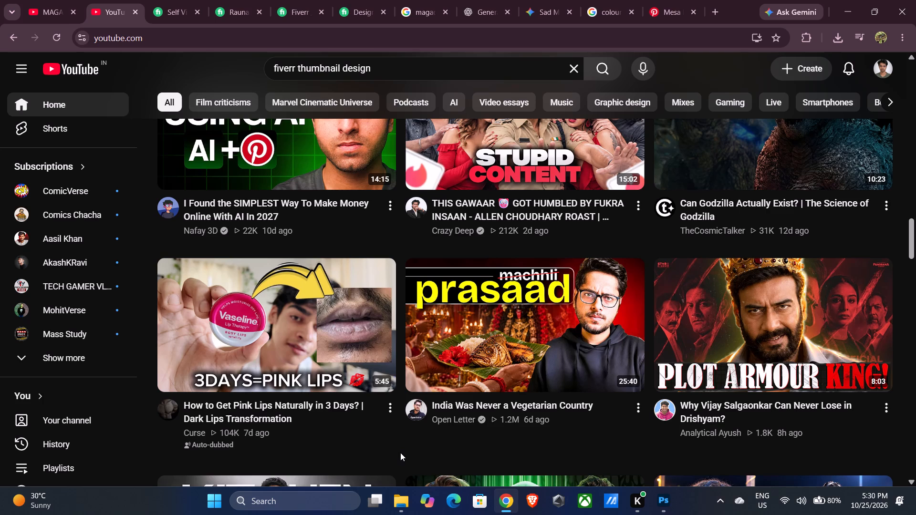
pyautogui.scroll(-3, 427, 439)
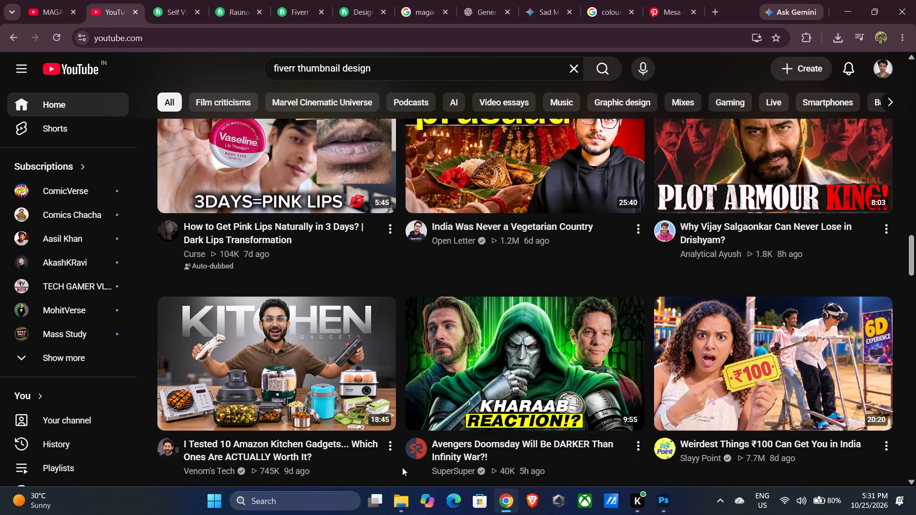
pyautogui.scroll(-1, 402, 466)
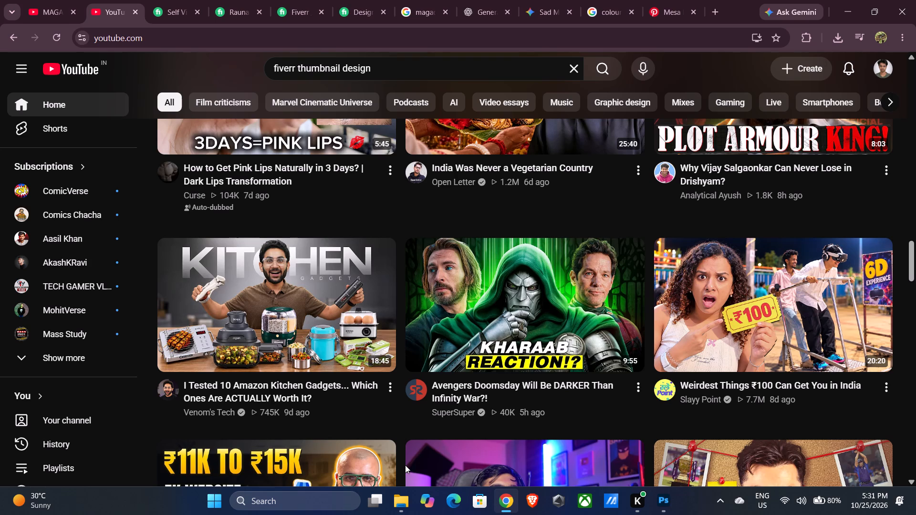
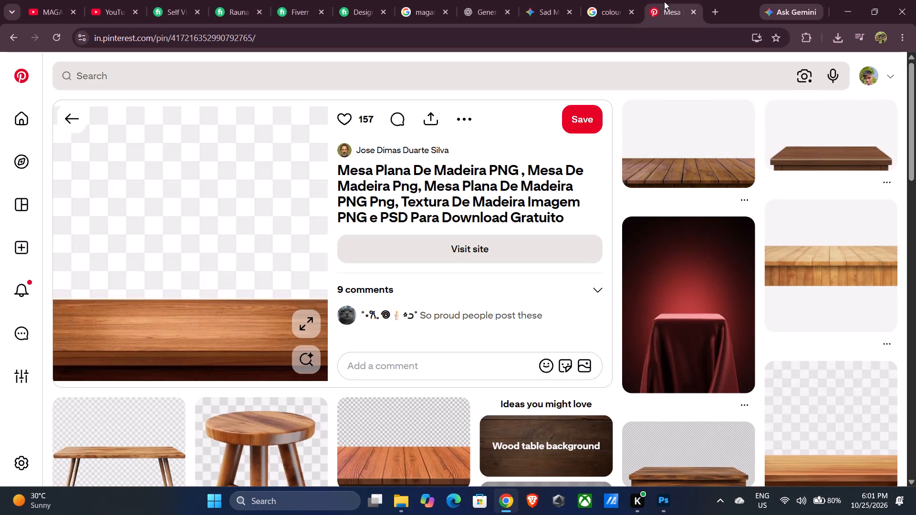
pyautogui.scroll(-2, 396, 188)
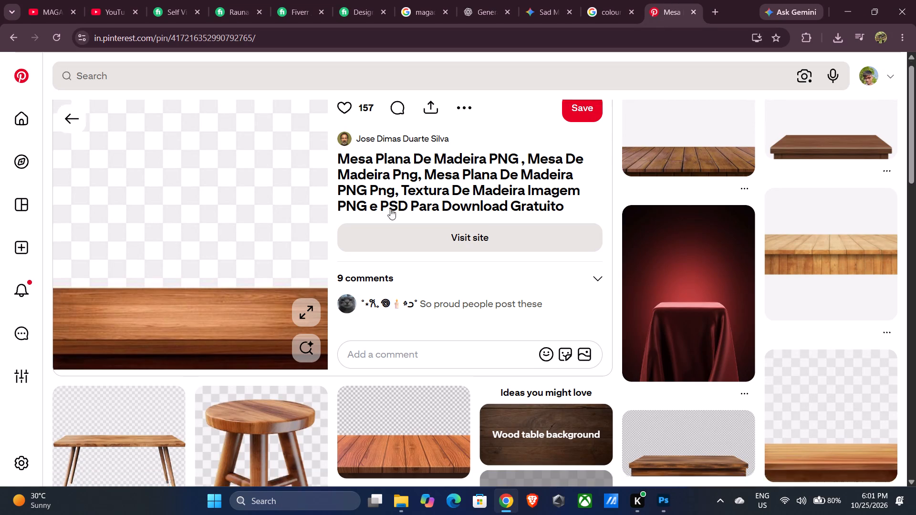
pyautogui.scroll(-1, 390, 209)
pyautogui.scroll(-8, 299, 251)
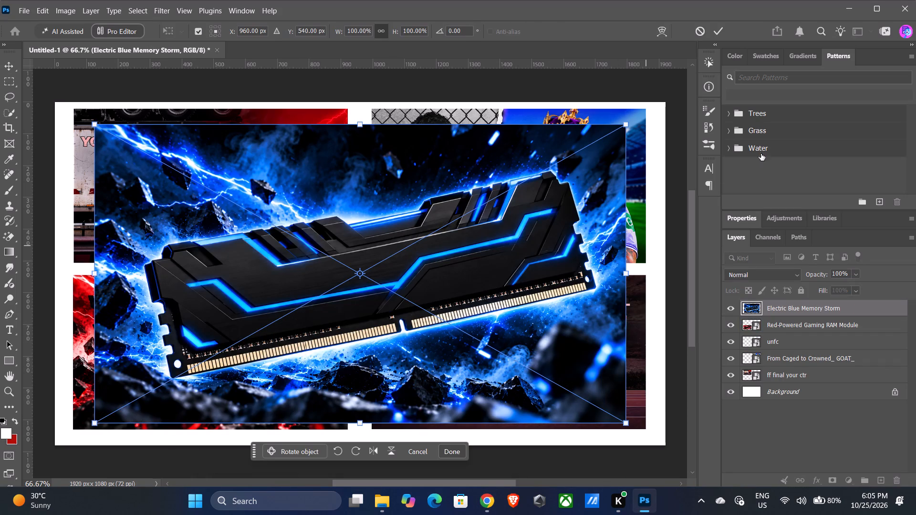
pyautogui.rightClick(754, 308)
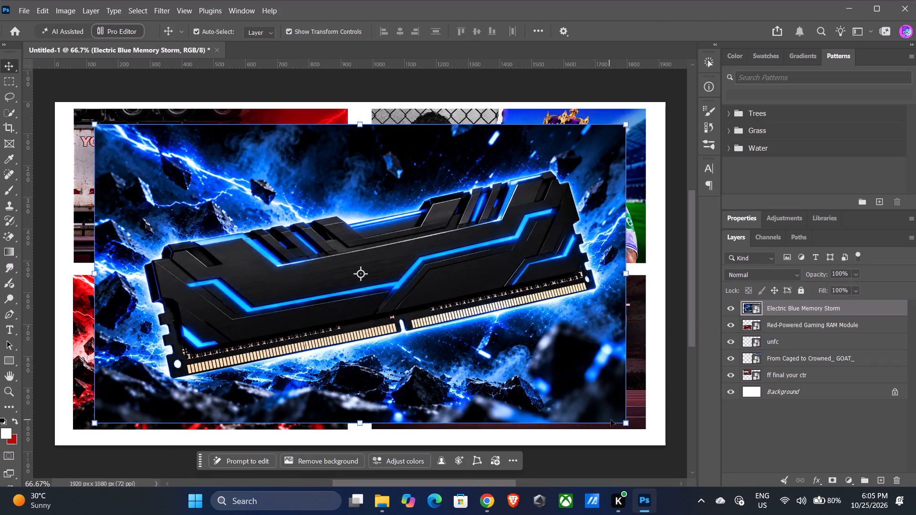
# Scale the blue RAM image to about 51.6% and fit it exactly over the red RAM thumbnail below the CTR truck.
pyautogui.moveTo(628, 424); pyautogui.dragTo(346, 285)
pyautogui.moveTo(295, 210); pyautogui.dragTo(271, 360)
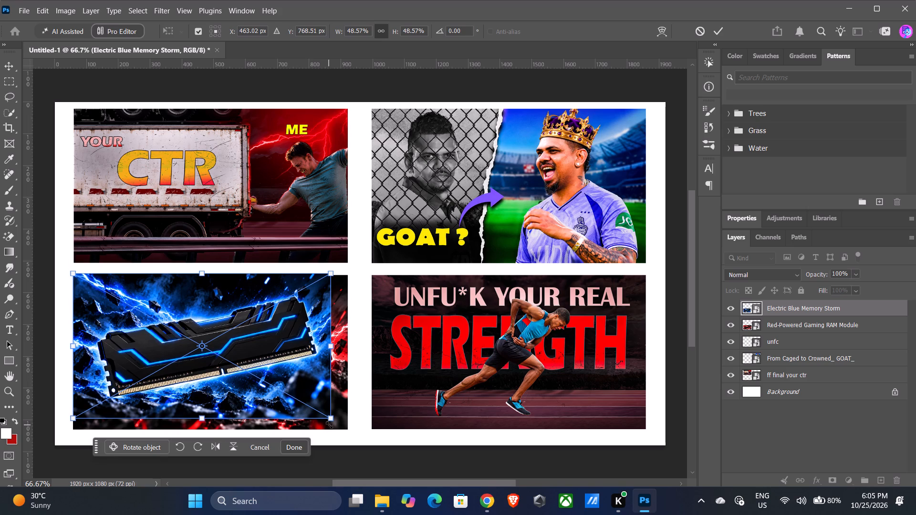
pyautogui.moveTo(332, 417); pyautogui.dragTo(352, 427)
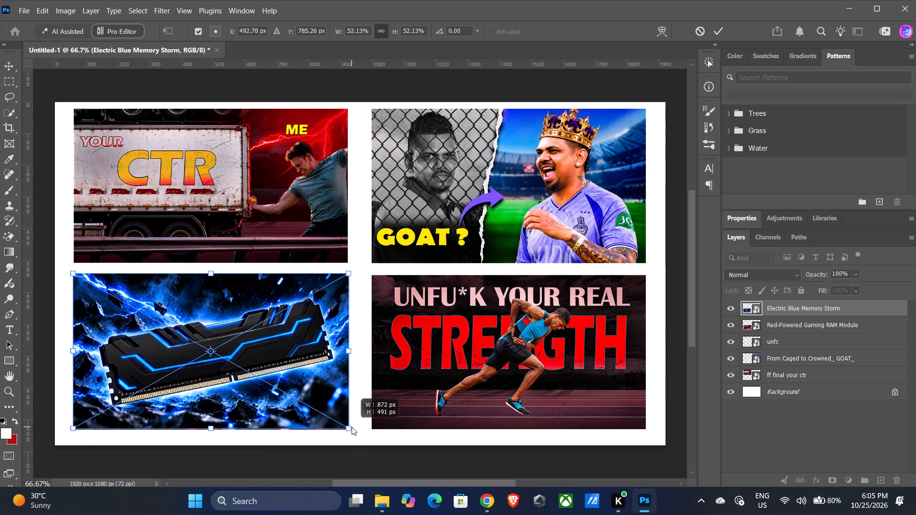
pyautogui.moveTo(352, 427); pyautogui.dragTo(356, 429)
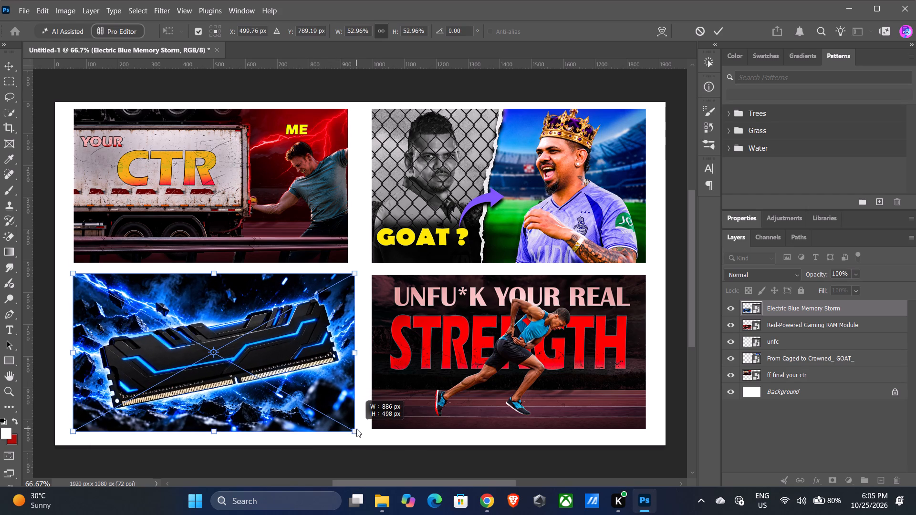
pyautogui.moveTo(356, 429); pyautogui.dragTo(358, 430)
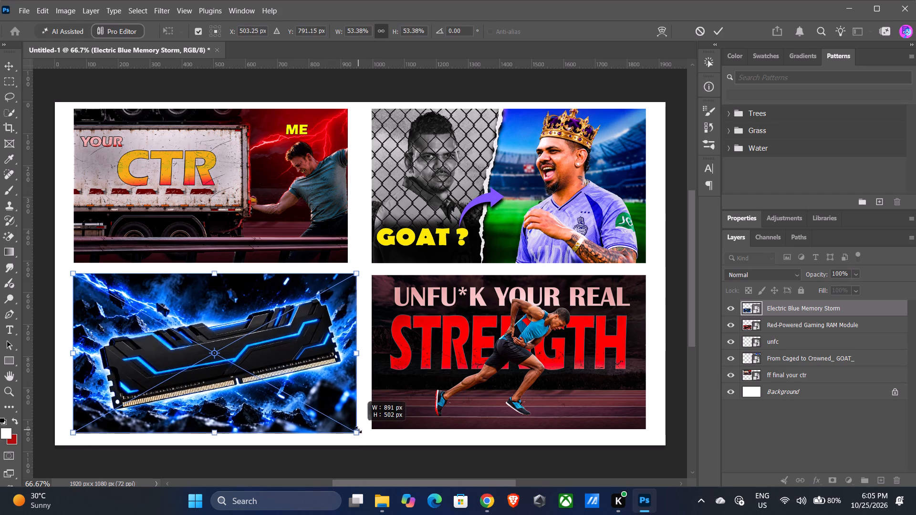
pyautogui.moveTo(358, 430); pyautogui.dragTo(354, 427)
pyautogui.click(311, 371)
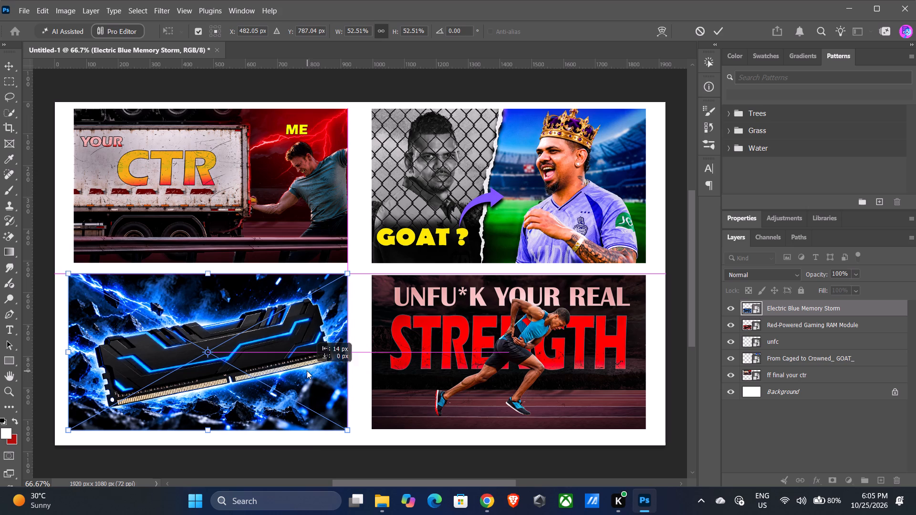
pyautogui.moveTo(350, 353); pyautogui.dragTo(343, 355)
pyautogui.moveTo(295, 338); pyautogui.dragTo(300, 340)
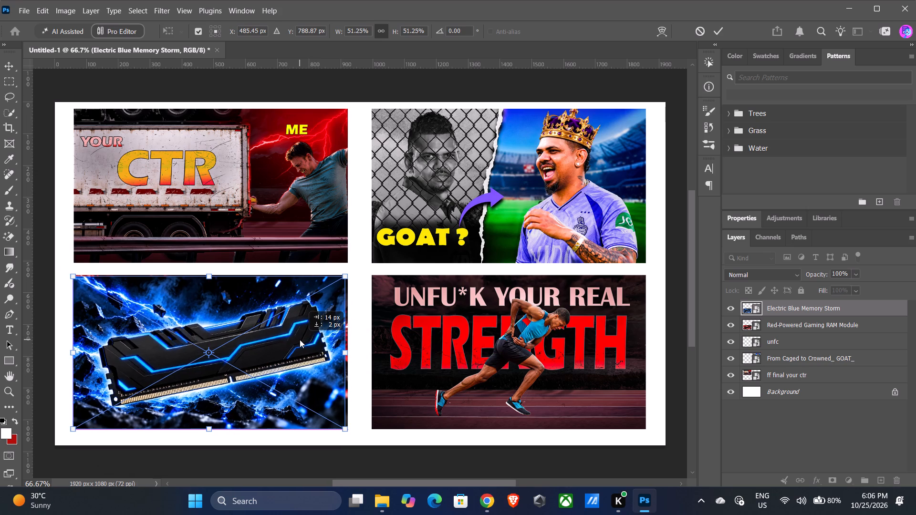
pyautogui.moveTo(300, 340); pyautogui.dragTo(301, 341)
pyautogui.click(346, 355)
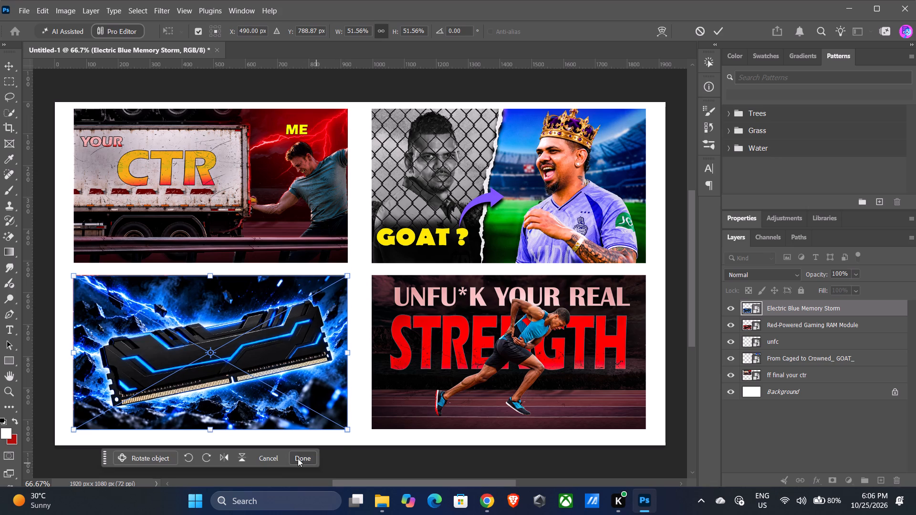
pyautogui.click(297, 453)
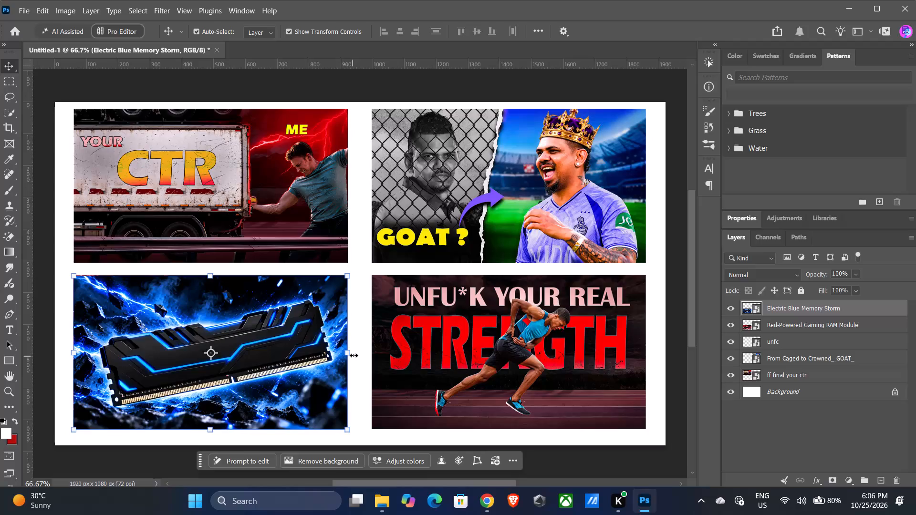
# Add a text box reading "they are lying" in Bebas Neue Bold, 75 pt, across the upper part of the blue RAM thumbnail.
pyautogui.click(5, 331)
pyautogui.moveTo(91, 302); pyautogui.dragTo(91, 301)
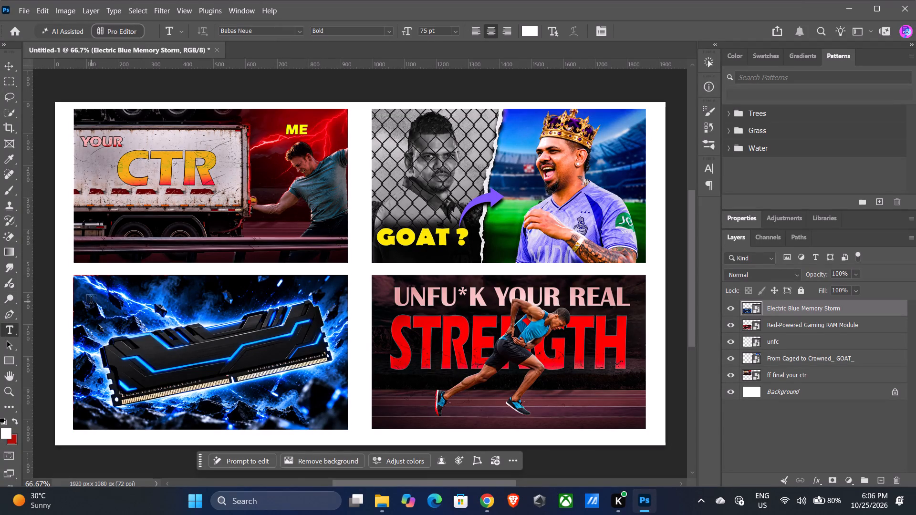
pyautogui.moveTo(91, 301); pyautogui.dragTo(302, 350)
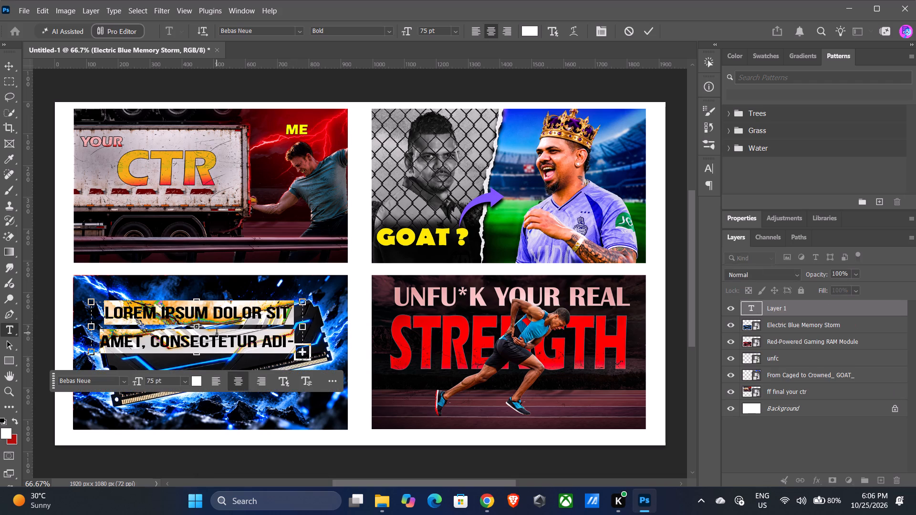
pyautogui.write('thye')
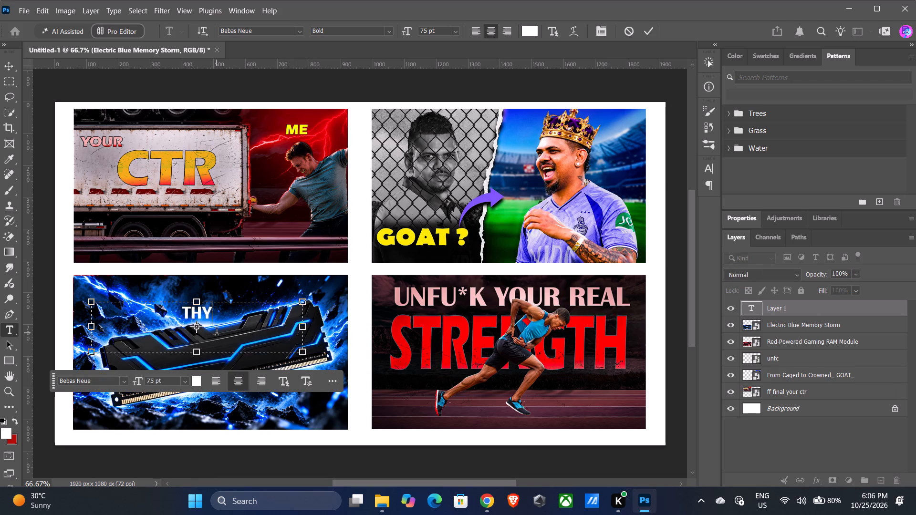
pyautogui.press('BackSpace')
pyautogui.press('BackSpace')
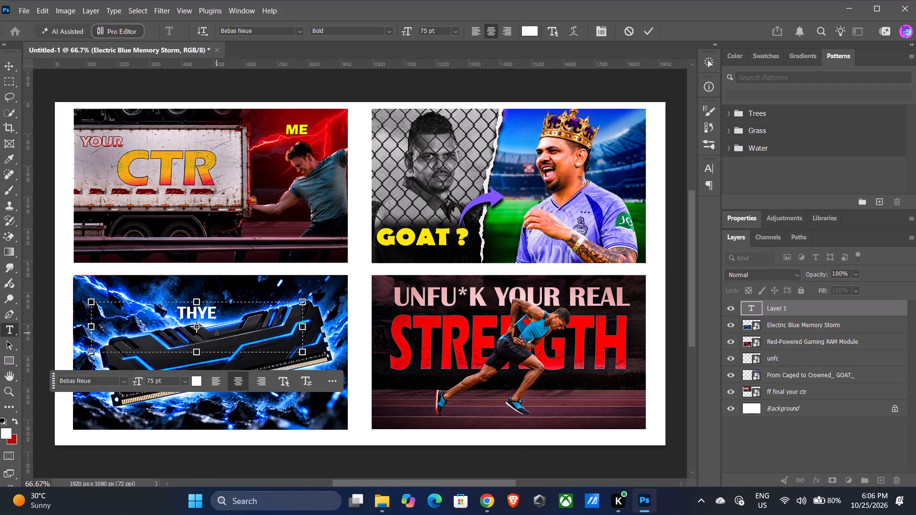
pyautogui.write('ey')
pyautogui.press('space')
pyautogui.write('are')
pyautogui.press('space')
pyautogui.write('lying')
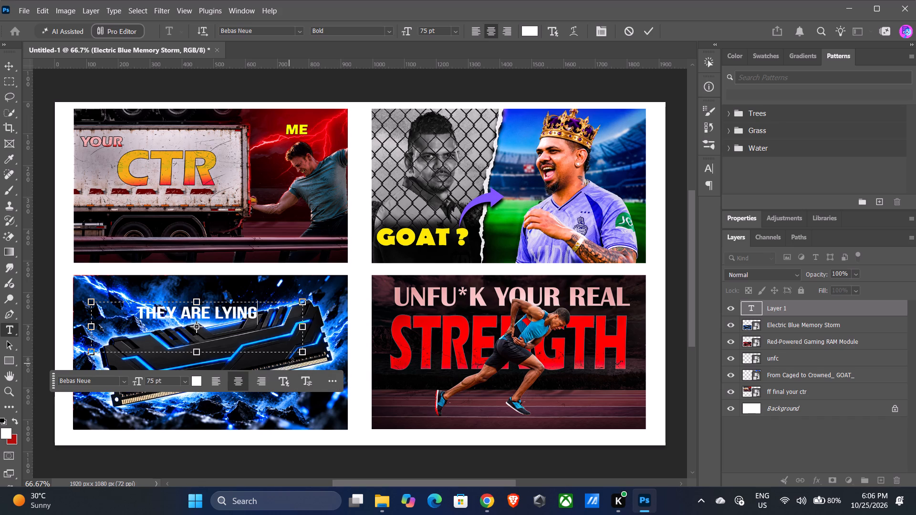
pyautogui.moveTo(301, 352); pyautogui.dragTo(302, 347)
# Recolour the whole "they are lying" text to red, #da0000.
pyautogui.tripleClick(232, 316)
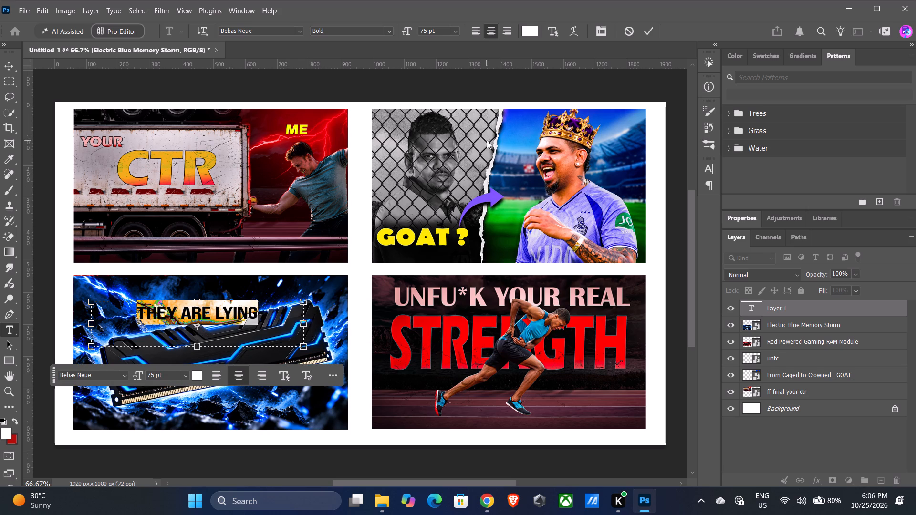
pyautogui.click(531, 26)
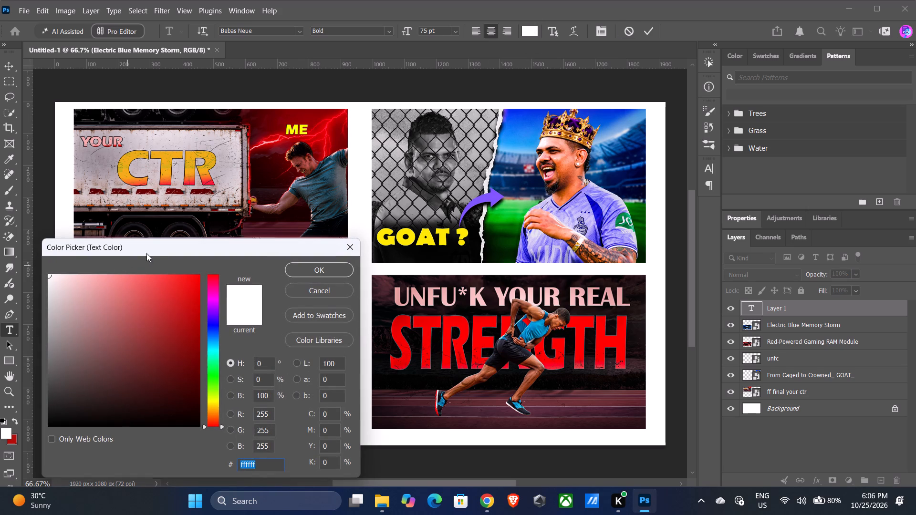
pyautogui.moveTo(156, 245); pyautogui.dragTo(523, 171)
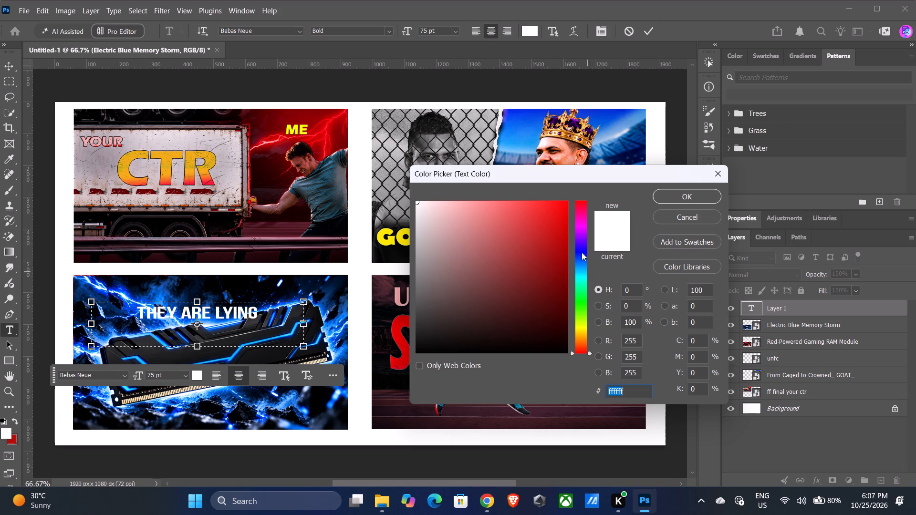
pyautogui.moveTo(580, 248); pyautogui.dragTo(591, 220)
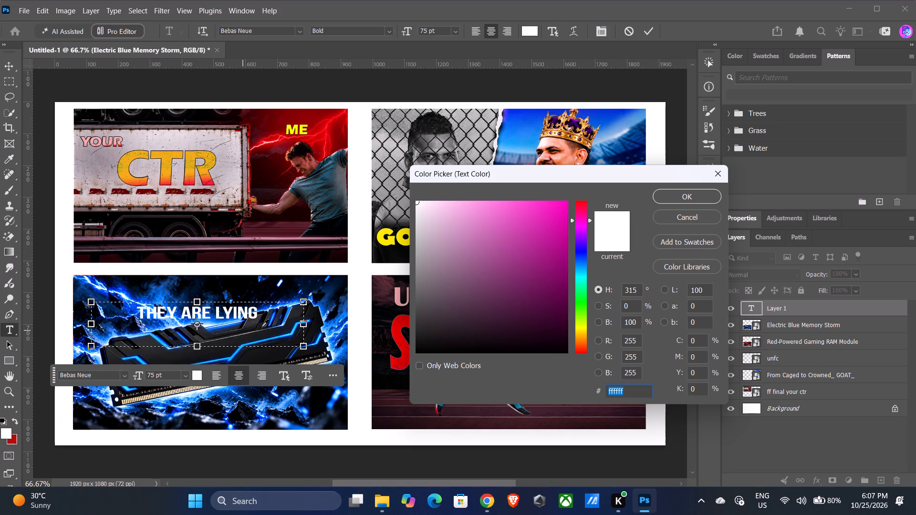
pyautogui.click(697, 193)
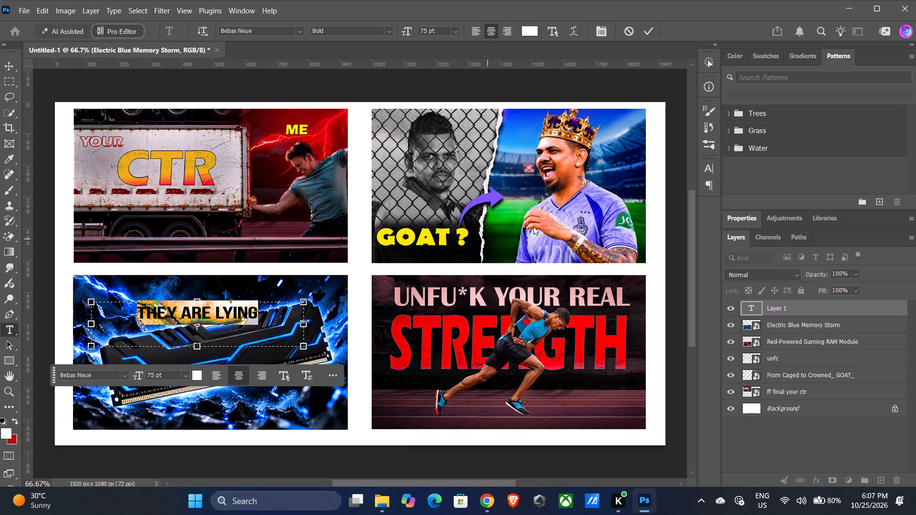
pyautogui.click(531, 28)
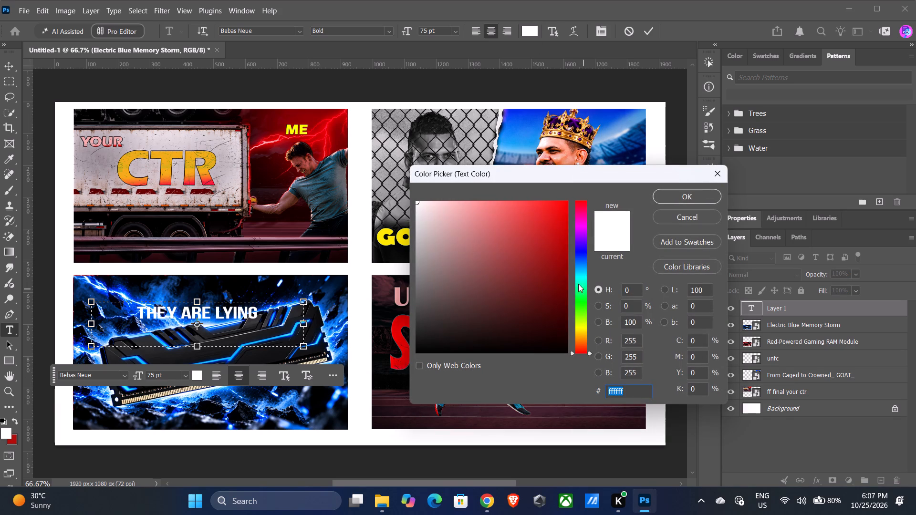
pyautogui.moveTo(579, 268); pyautogui.dragTo(584, 317)
pyautogui.moveTo(543, 321); pyautogui.dragTo(573, 236)
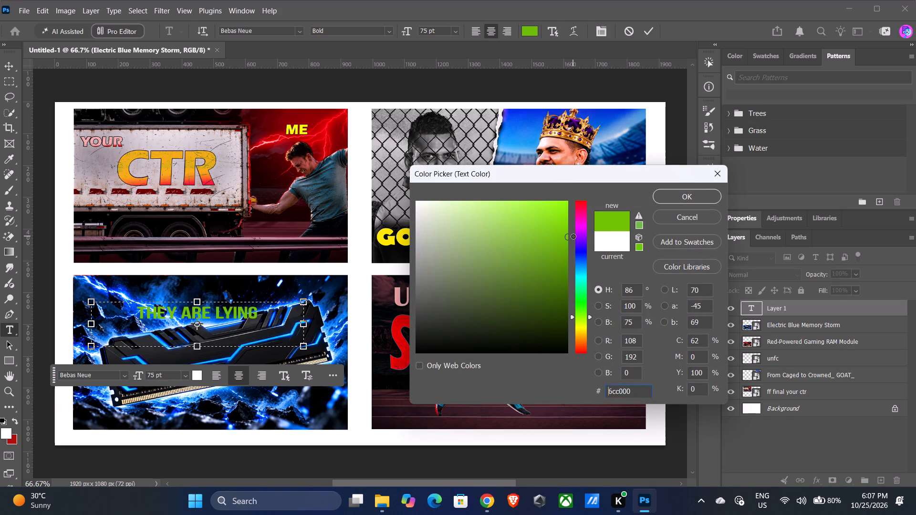
pyautogui.moveTo(573, 236); pyautogui.dragTo(597, 223)
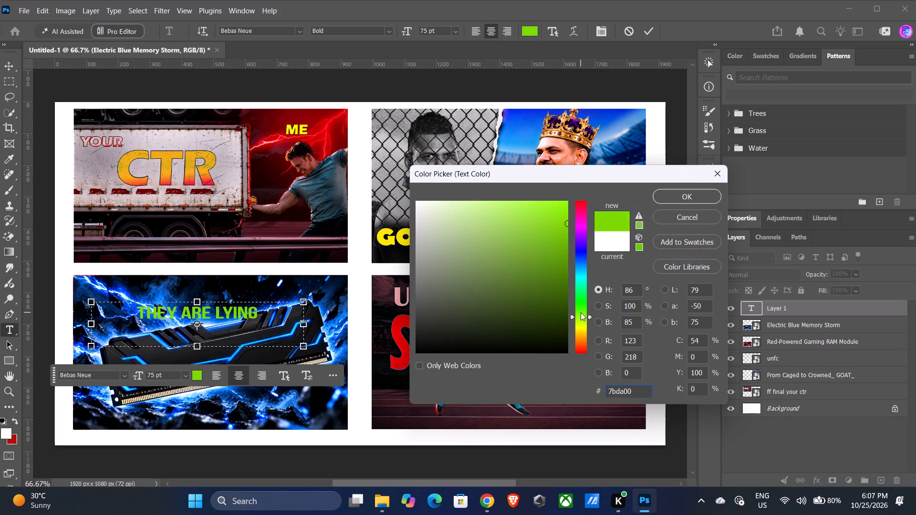
pyautogui.moveTo(579, 314); pyautogui.dragTo(584, 230)
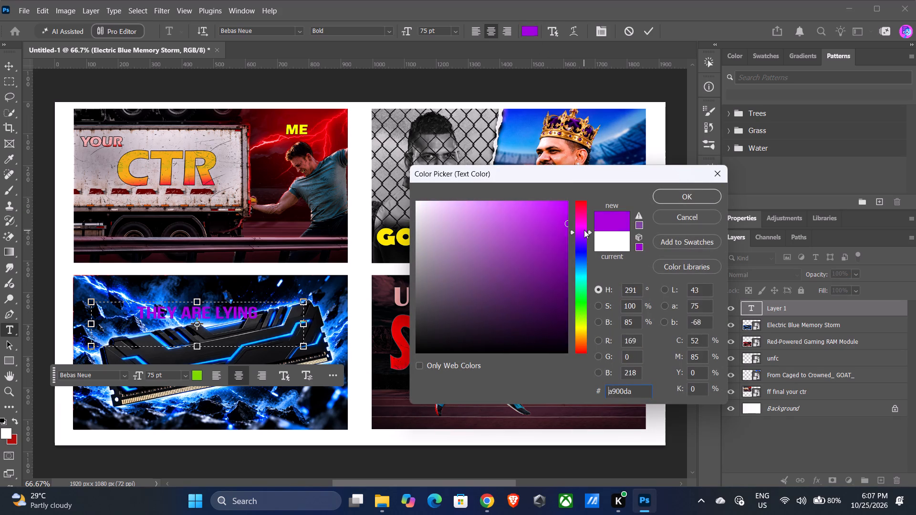
pyautogui.moveTo(584, 230); pyautogui.dragTo(608, 252)
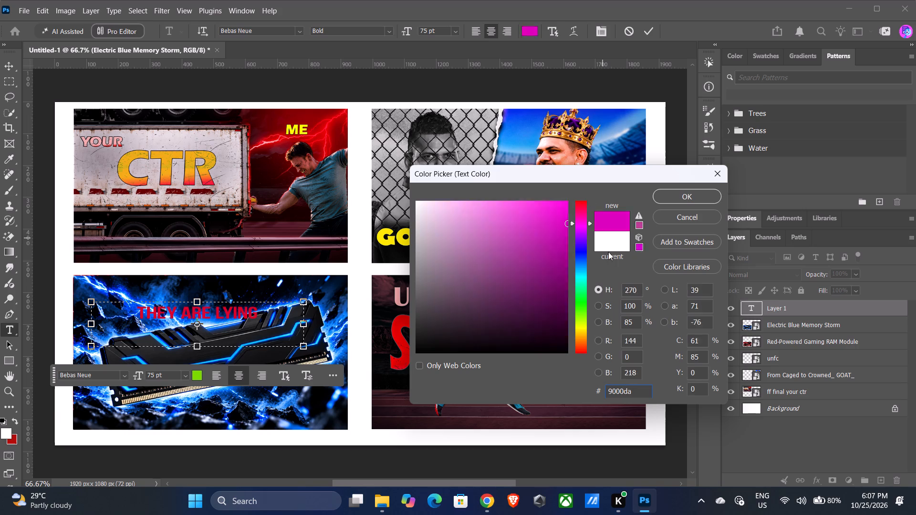
pyautogui.moveTo(608, 252); pyautogui.dragTo(653, 317)
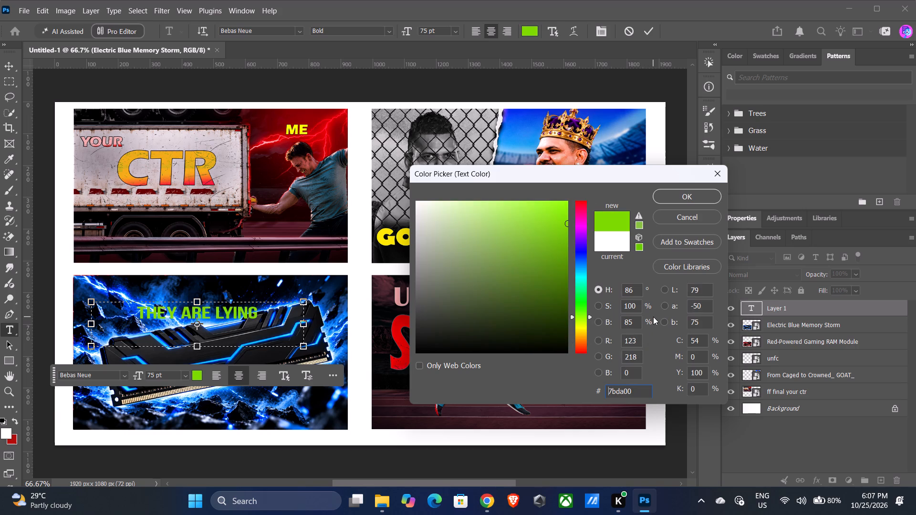
pyautogui.moveTo(653, 317); pyautogui.dragTo(674, 216)
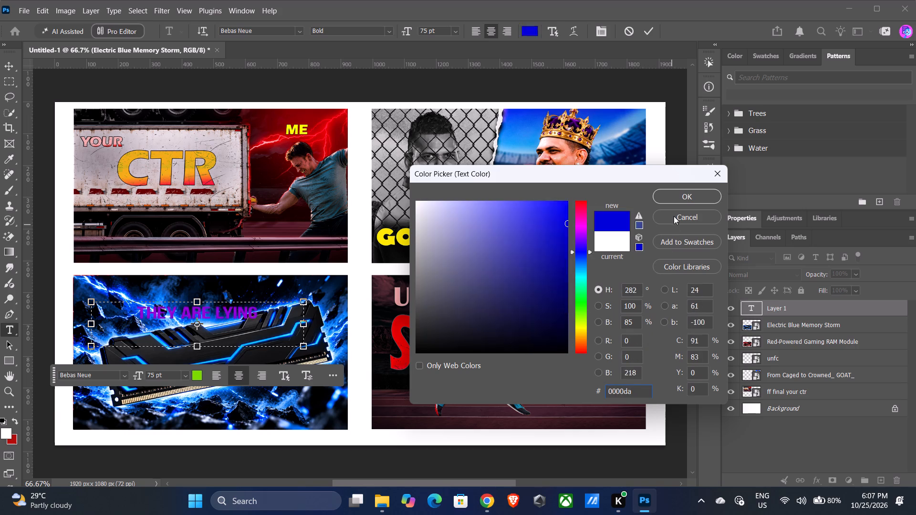
pyautogui.moveTo(674, 216); pyautogui.dragTo(666, 174)
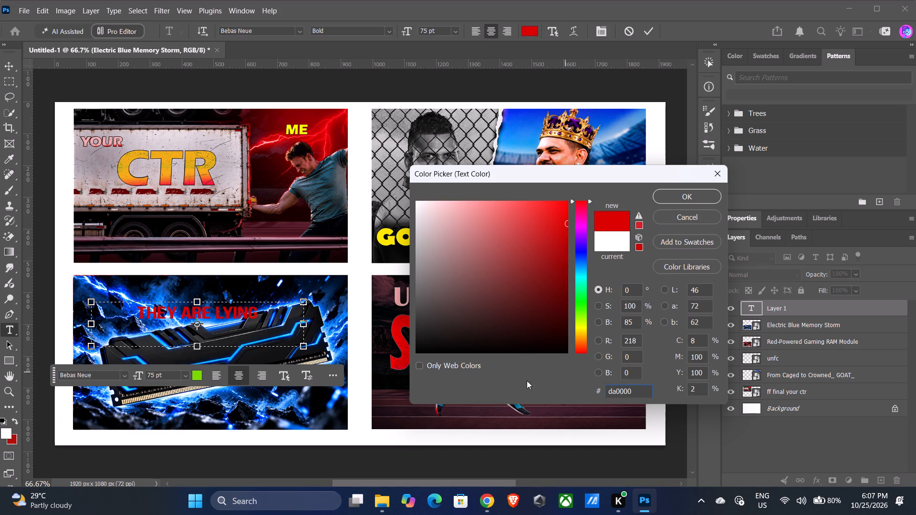
pyautogui.click(707, 194)
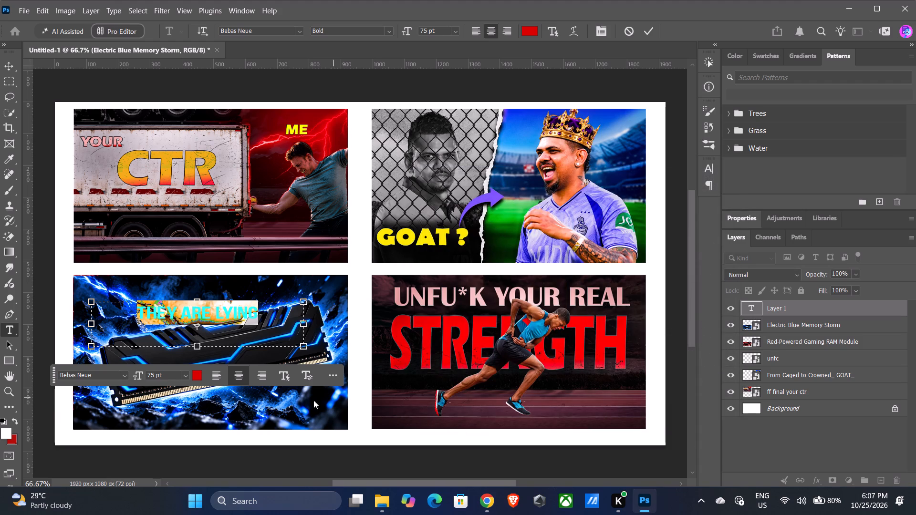
pyautogui.click(5, 68)
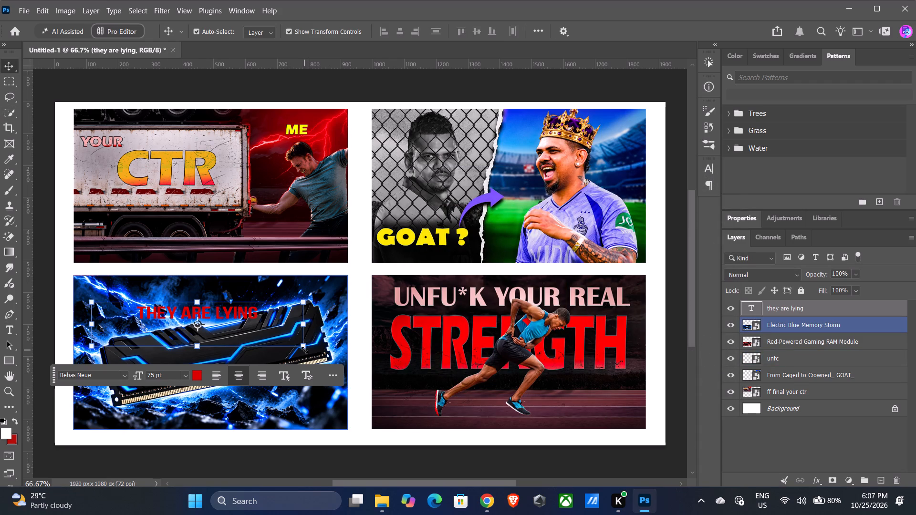
# Scale the "they are lying" text to about 210% and centre it across the lower part of the blue RAM thumbnail.
pyautogui.moveTo(304, 349); pyautogui.dragTo(426, 394)
pyautogui.moveTo(289, 322); pyautogui.dragTo(225, 309)
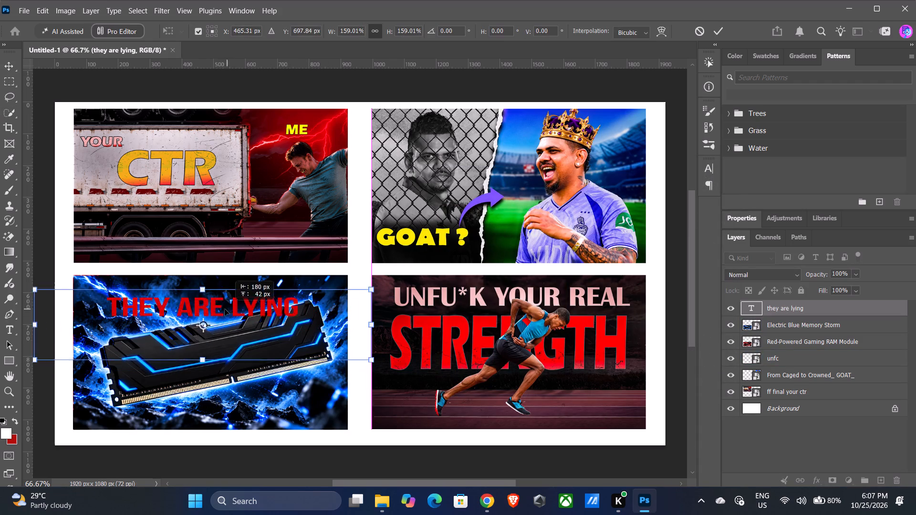
pyautogui.moveTo(225, 309); pyautogui.dragTo(224, 309)
pyautogui.moveTo(358, 359); pyautogui.dragTo(440, 389)
pyautogui.moveTo(322, 324); pyautogui.dragTo(301, 329)
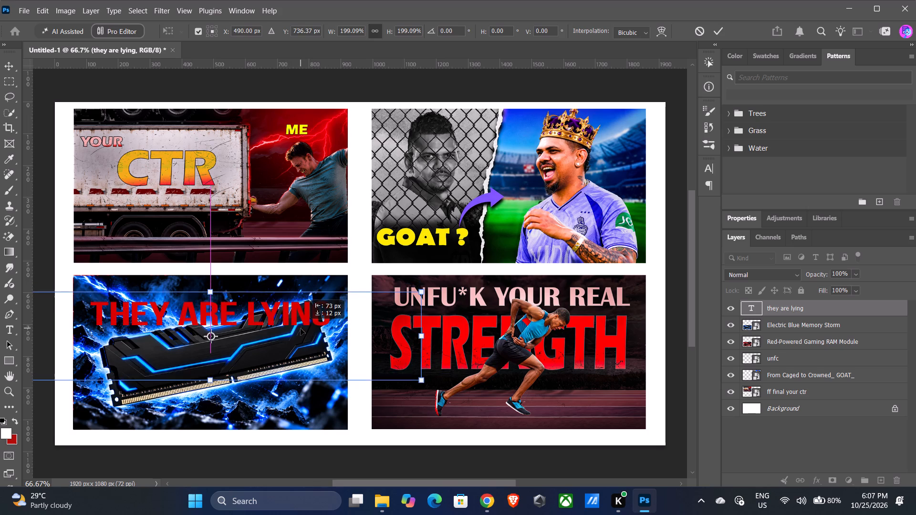
pyautogui.moveTo(301, 329); pyautogui.dragTo(301, 329)
pyautogui.moveTo(416, 382); pyautogui.dragTo(439, 393)
pyautogui.moveTo(303, 321); pyautogui.dragTo(294, 314)
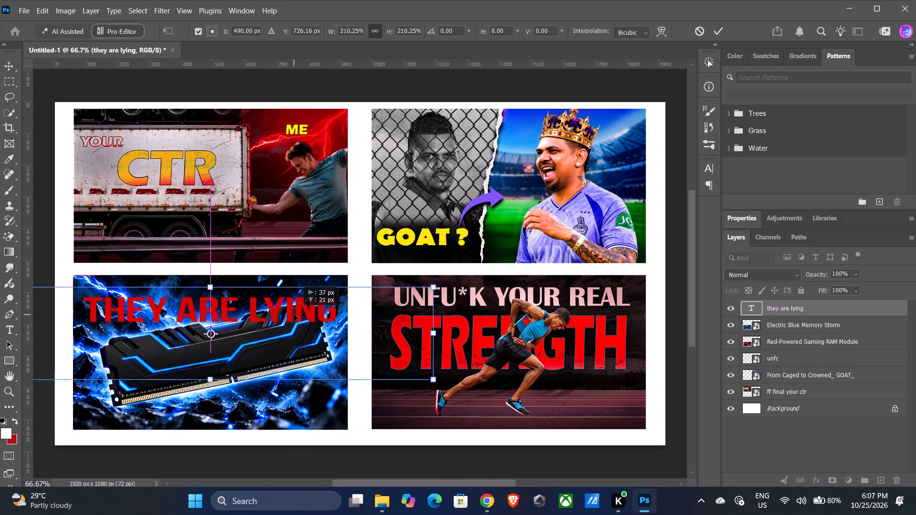
pyautogui.moveTo(294, 314); pyautogui.dragTo(294, 414)
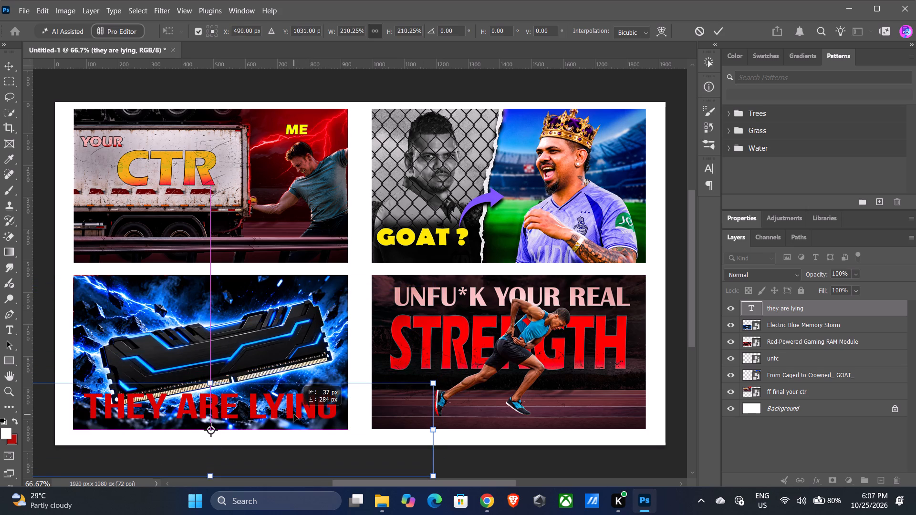
pyautogui.moveTo(294, 414); pyautogui.dragTo(292, 417)
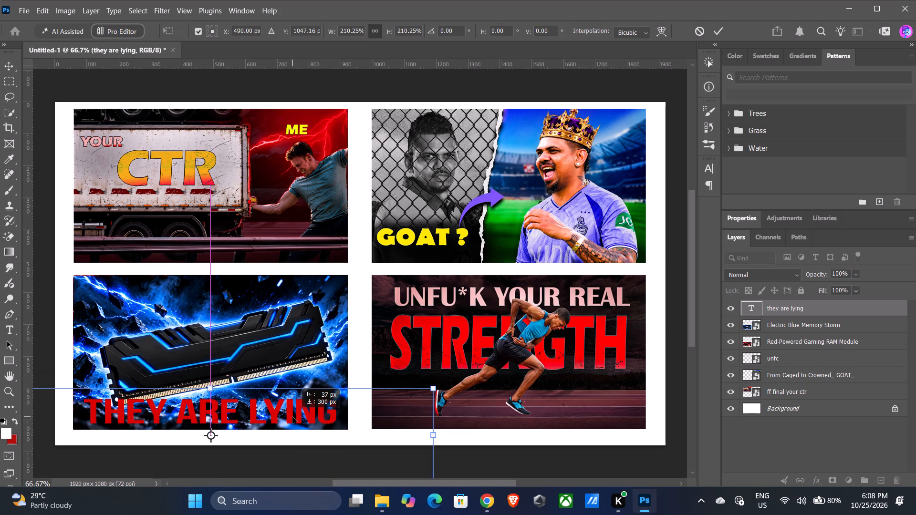
pyautogui.moveTo(292, 417); pyautogui.dragTo(293, 308)
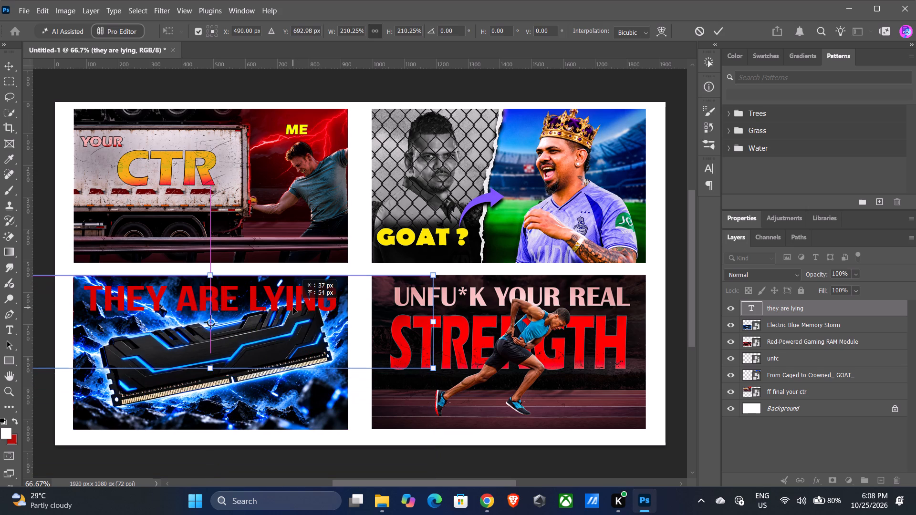
pyautogui.moveTo(293, 308); pyautogui.dragTo(293, 412)
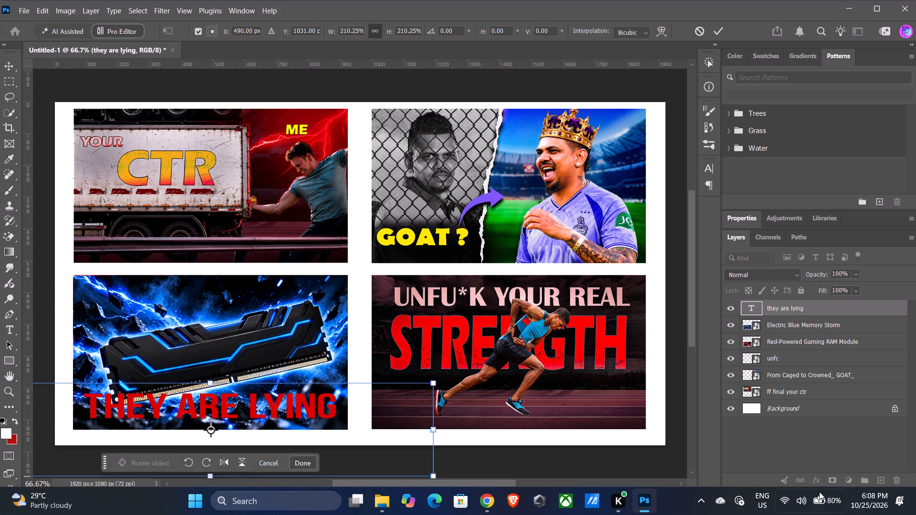
pyautogui.click(294, 461)
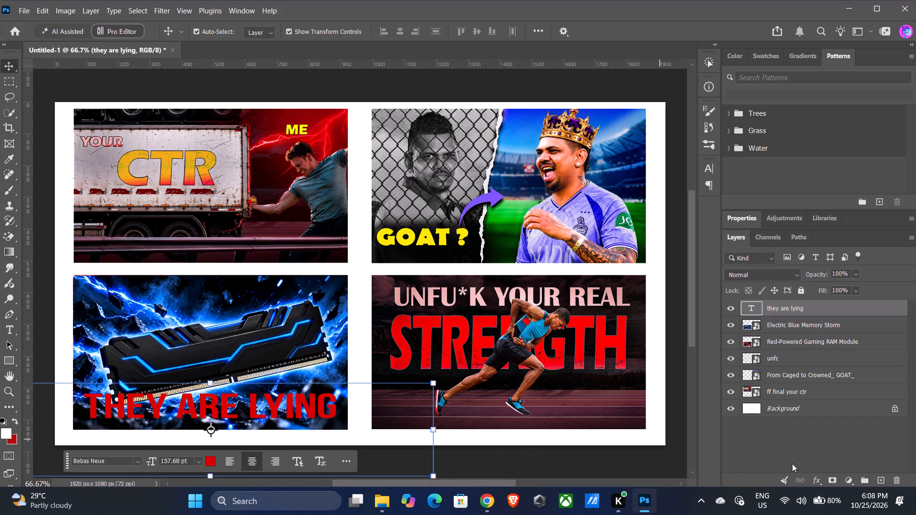
# Add a 3 px black outside Stroke effect at 100% opacity to the "they are lying" text.
pyautogui.click(814, 478)
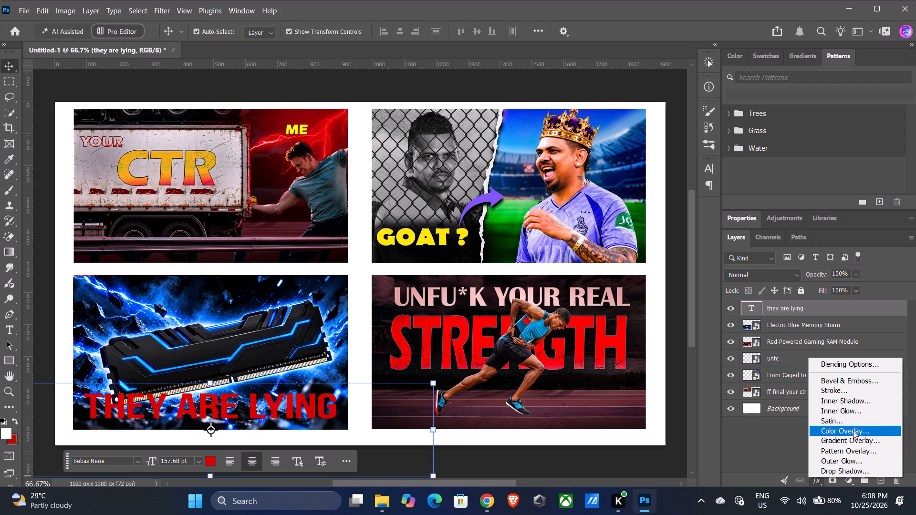
pyautogui.click(851, 479)
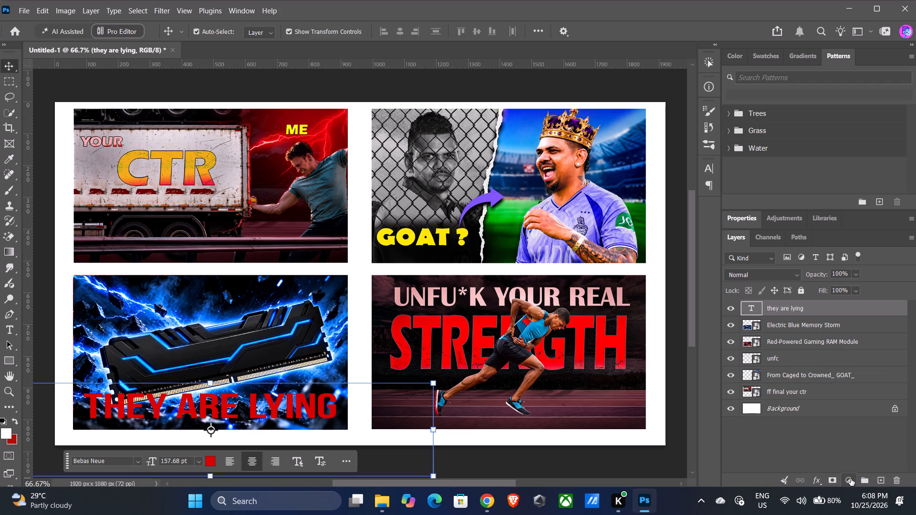
pyautogui.click(851, 479)
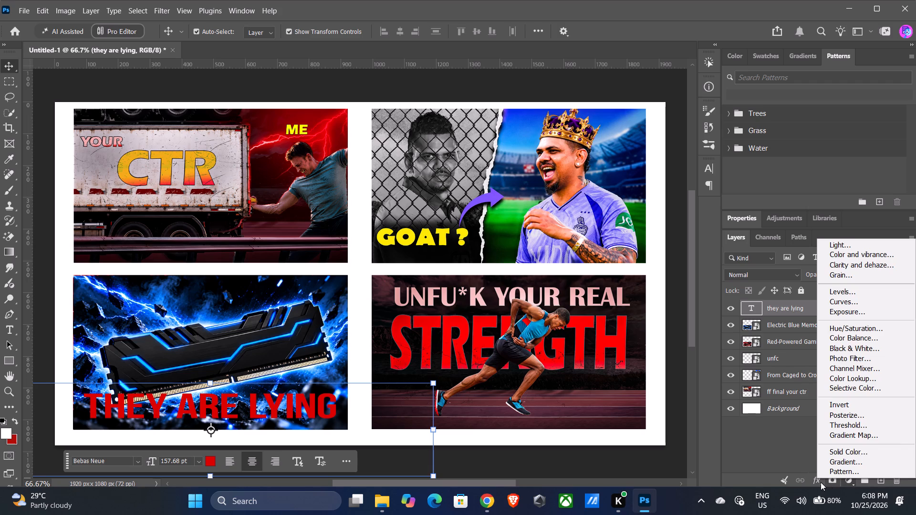
pyautogui.click(820, 482)
pyautogui.click(819, 481)
pyautogui.click(832, 397)
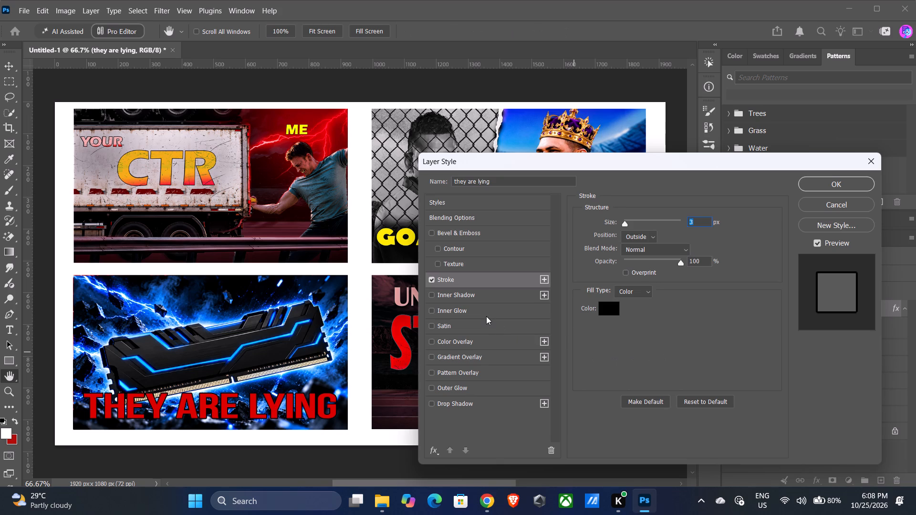
pyautogui.click(827, 182)
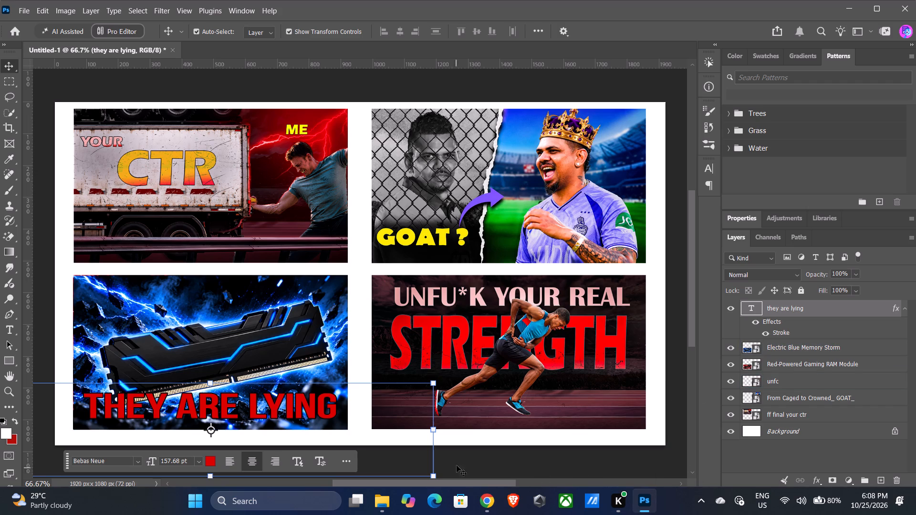
pyautogui.click(498, 454)
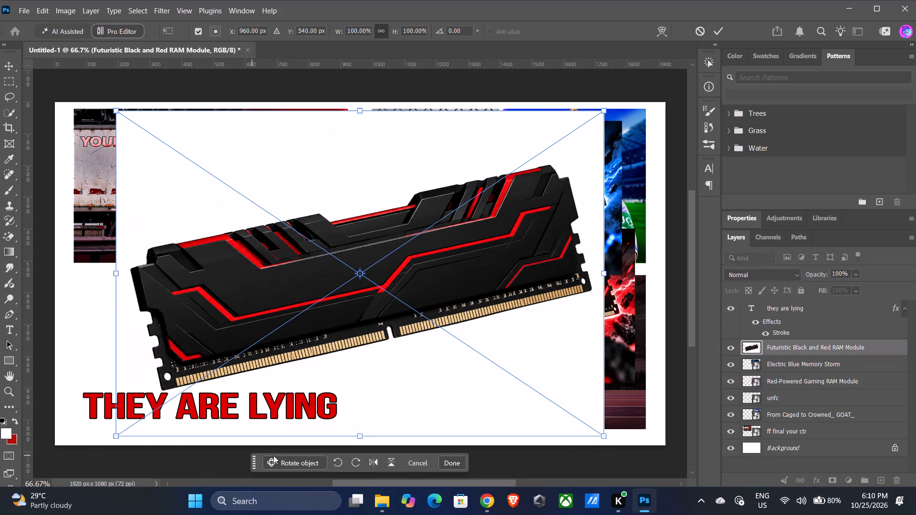
# Scale the placed black and red RAM image to about 22% and position it just above the "they are lying" text.
pyautogui.moveTo(602, 435); pyautogui.dragTo(577, 428)
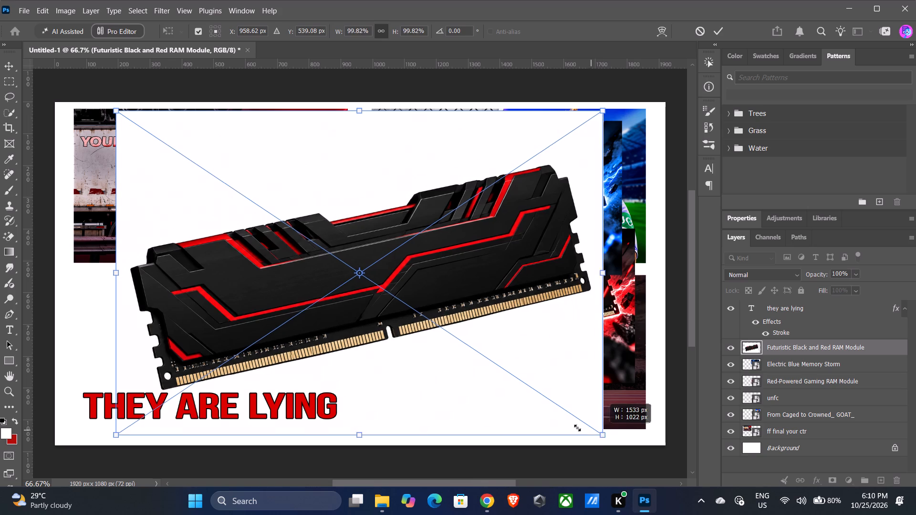
pyautogui.moveTo(577, 428); pyautogui.dragTo(241, 268)
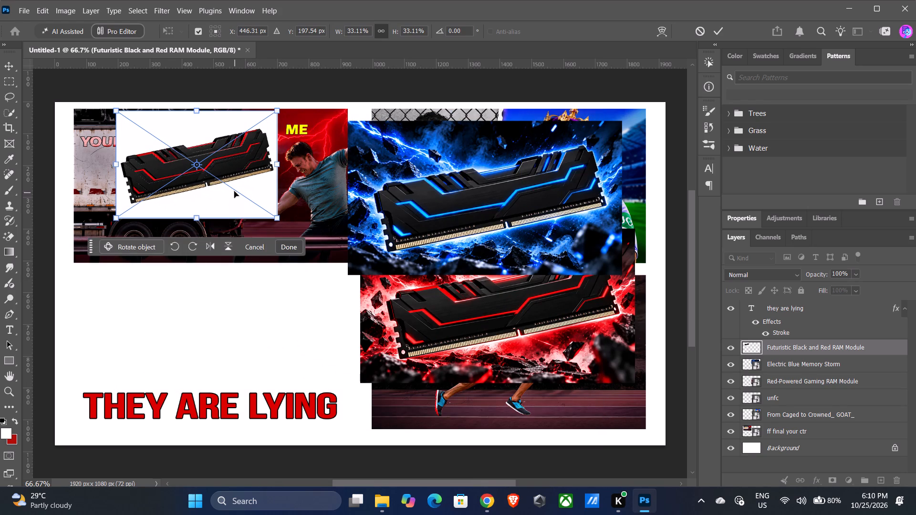
pyautogui.moveTo(220, 165); pyautogui.dragTo(233, 341)
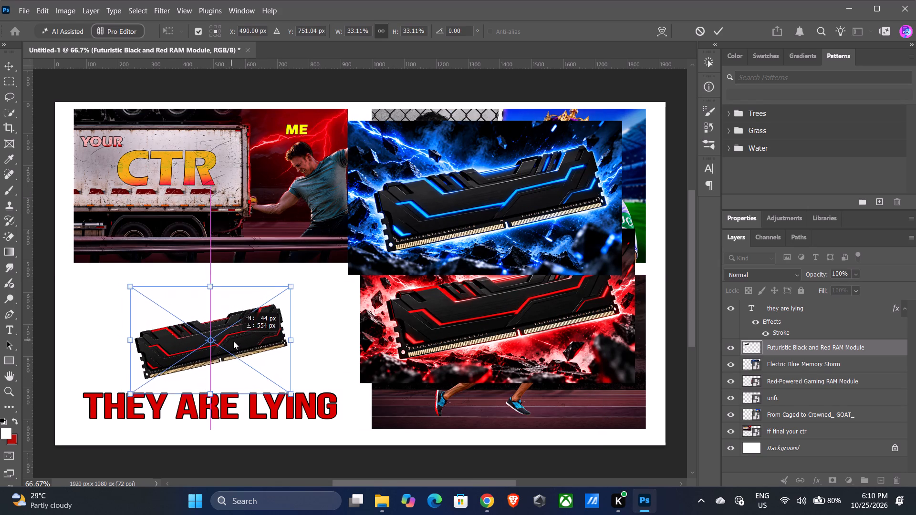
pyautogui.moveTo(233, 341); pyautogui.dragTo(247, 343)
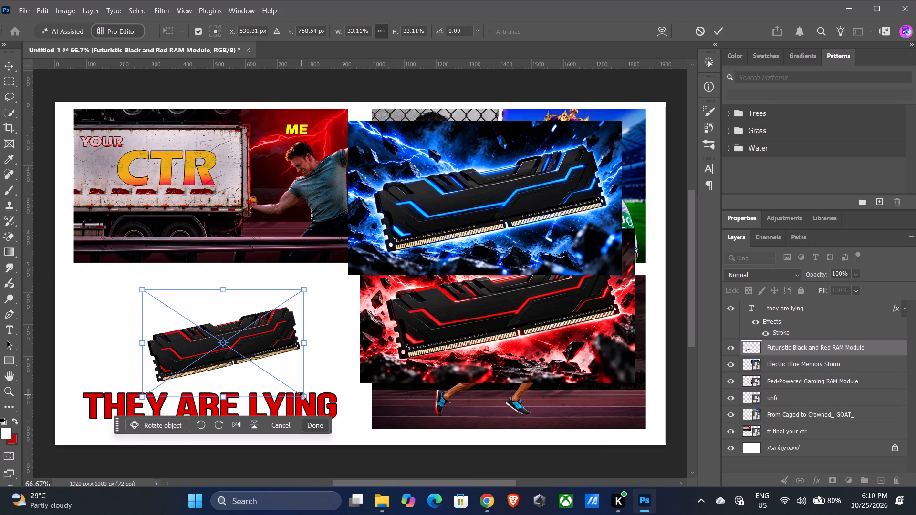
pyautogui.moveTo(302, 402); pyautogui.dragTo(255, 356)
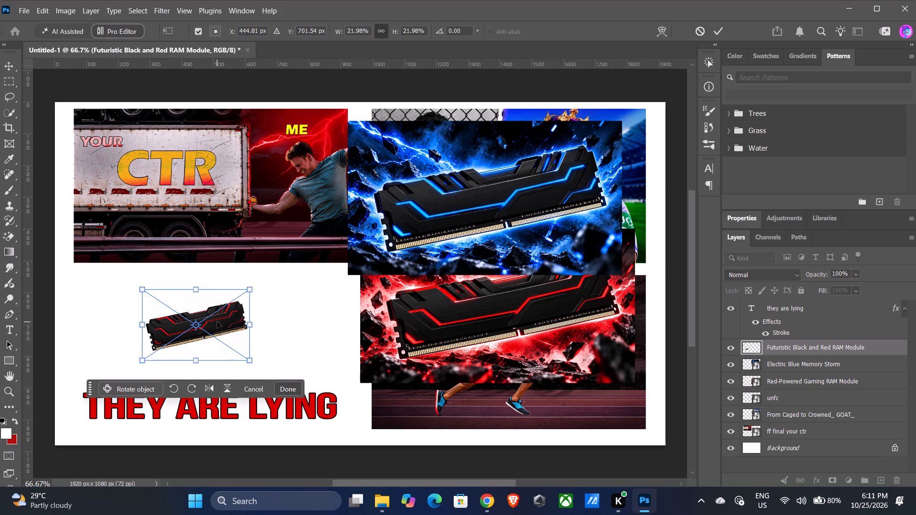
pyautogui.moveTo(217, 321); pyautogui.dragTo(229, 338)
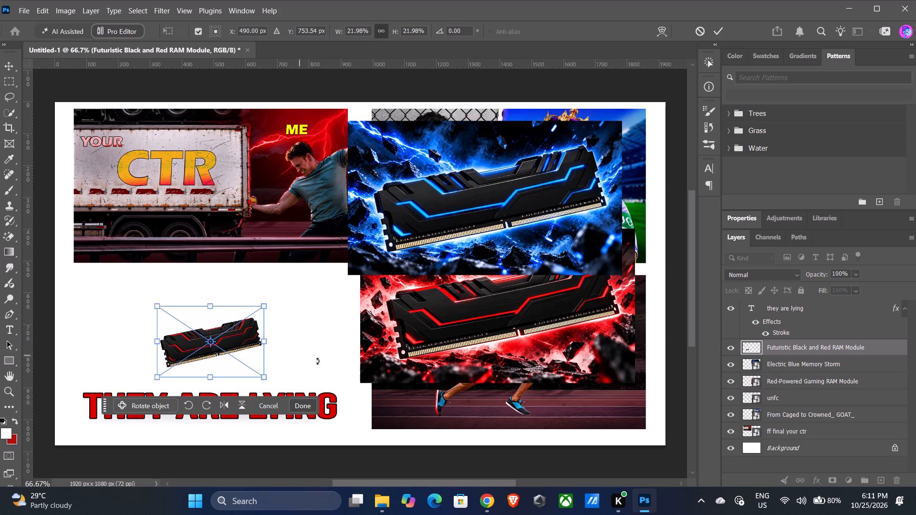
pyautogui.moveTo(242, 338); pyautogui.dragTo(243, 338)
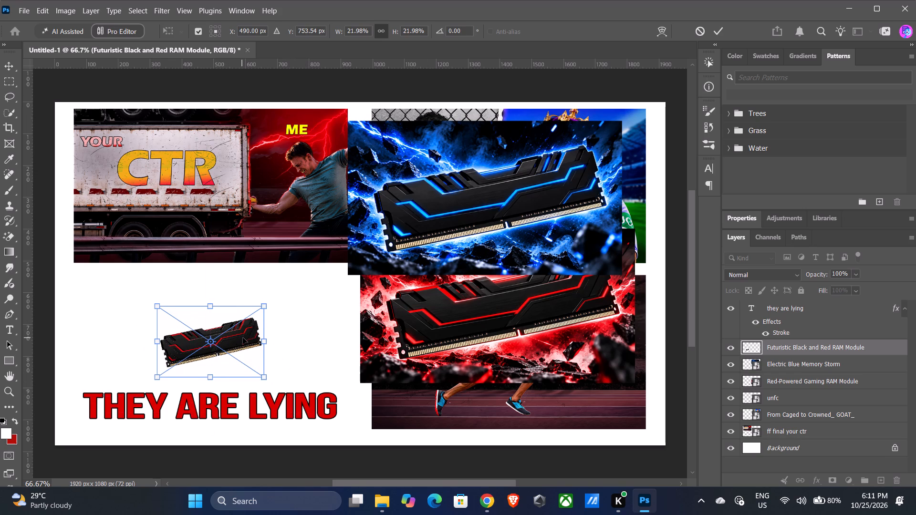
pyautogui.moveTo(243, 338); pyautogui.dragTo(253, 335)
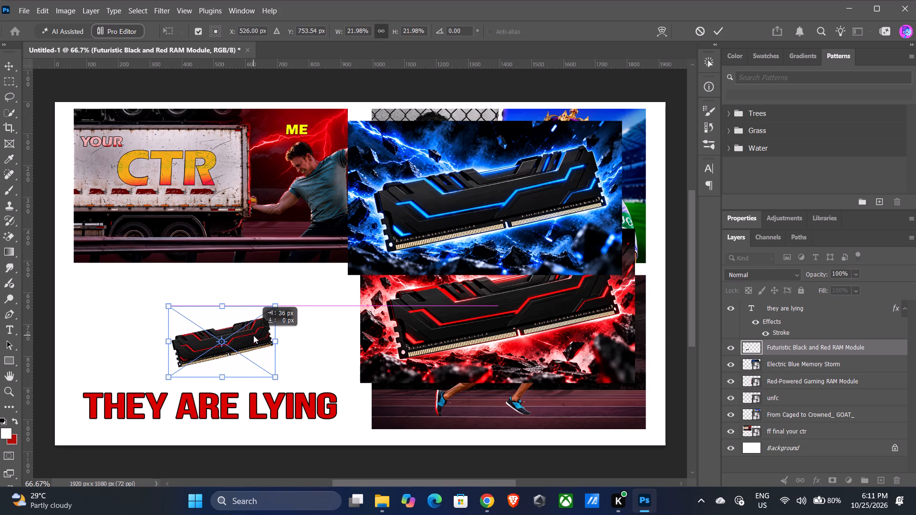
pyautogui.moveTo(253, 335); pyautogui.dragTo(250, 334)
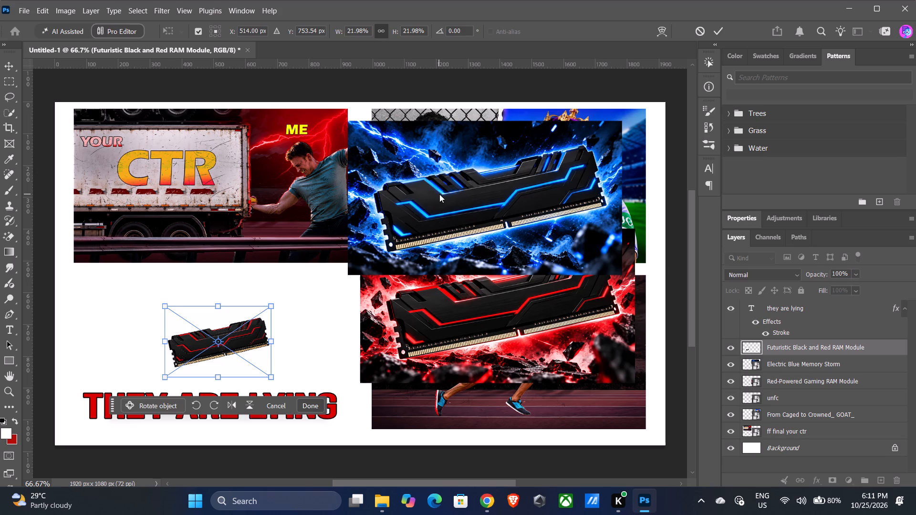
pyautogui.moveTo(439, 194); pyautogui.dragTo(422, 197)
# Move the Electric Blue Memory Storm image over the small RAM picture above the text and raise its layer above Futuristic Black and Red RAM Module.
pyautogui.moveTo(451, 197); pyautogui.dragTo(238, 258)
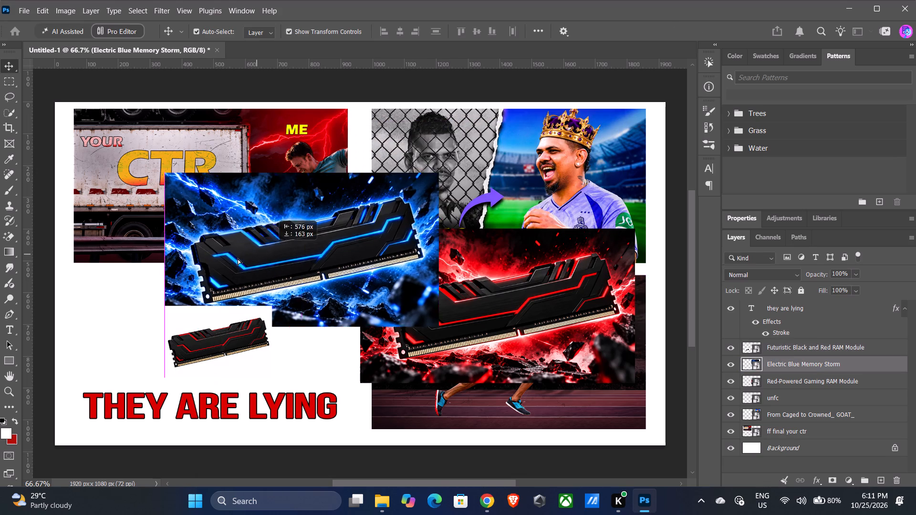
pyautogui.moveTo(238, 258); pyautogui.dragTo(185, 277)
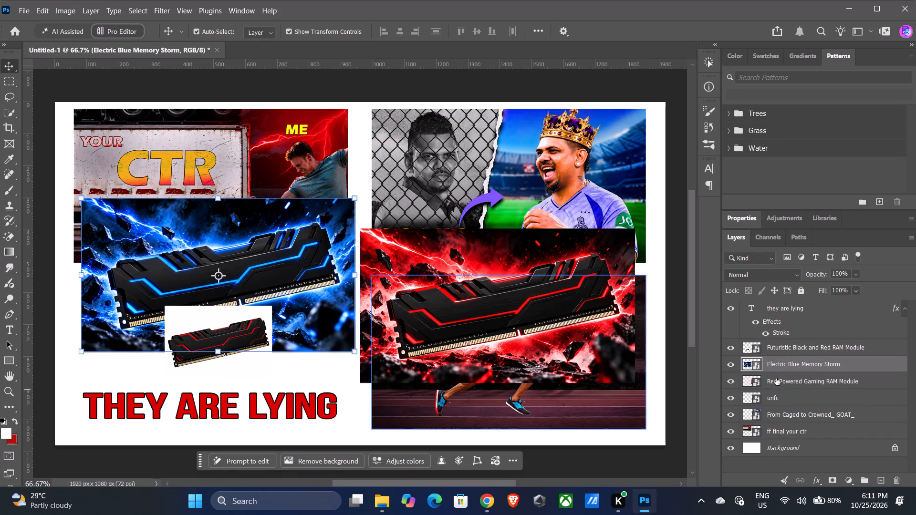
pyautogui.moveTo(785, 364); pyautogui.dragTo(784, 342)
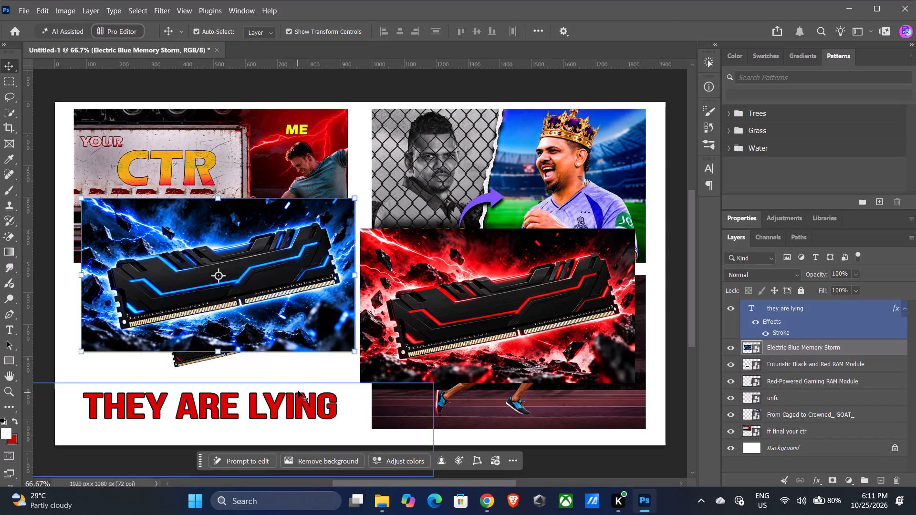
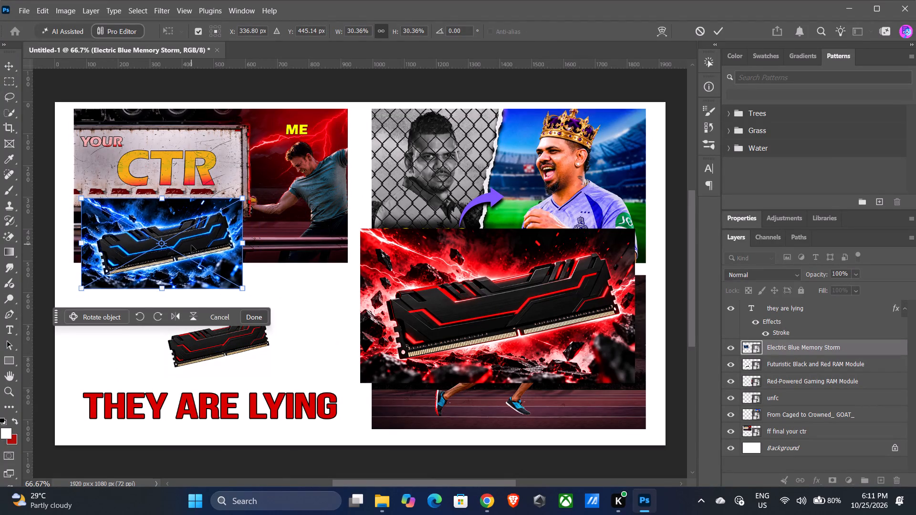
# Move Electric Blue Memory Storm below the CTR thumbnail and distort its corners into a small slanted panel beside the black and red RAM.
pyautogui.moveTo(191, 246); pyautogui.dragTo(164, 323)
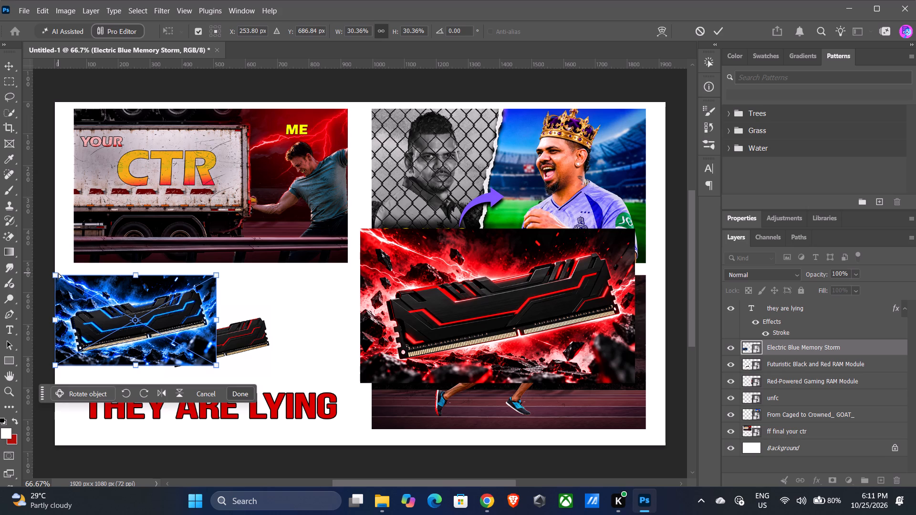
pyautogui.keyDown('ctrl'); pyautogui.moveTo(56, 275); pyautogui.dragTo(69, 285); pyautogui.keyUp('ctrl')
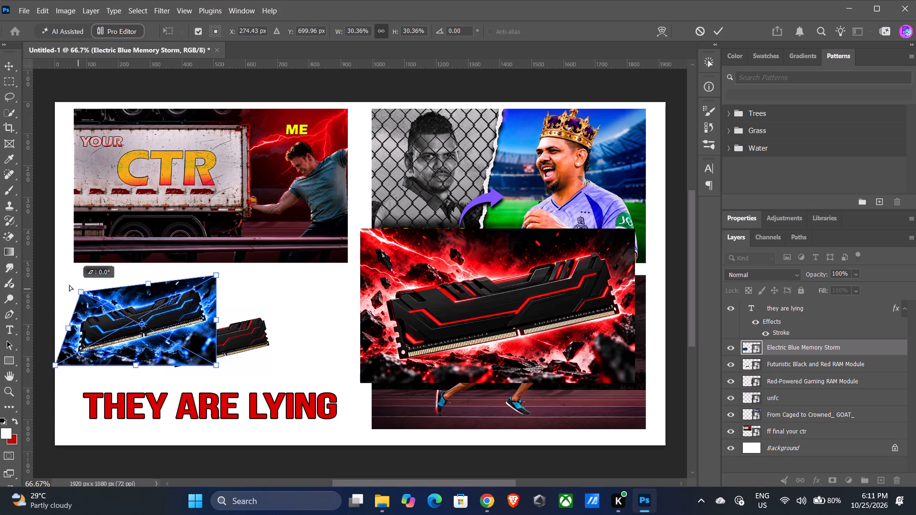
pyautogui.keyDown('ctrl'); pyautogui.moveTo(69, 285); pyautogui.dragTo(51, 273); pyautogui.keyUp('ctrl')
pyautogui.keyDown('ctrl'); pyautogui.moveTo(218, 276); pyautogui.dragTo(180, 281); pyautogui.keyUp('ctrl')
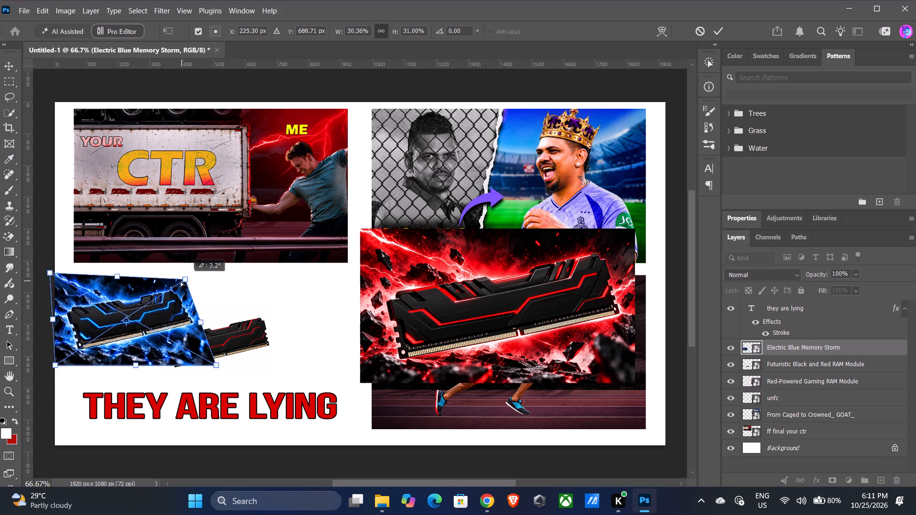
pyautogui.keyDown('ctrl'); pyautogui.moveTo(180, 281); pyautogui.dragTo(175, 282); pyautogui.keyUp('ctrl')
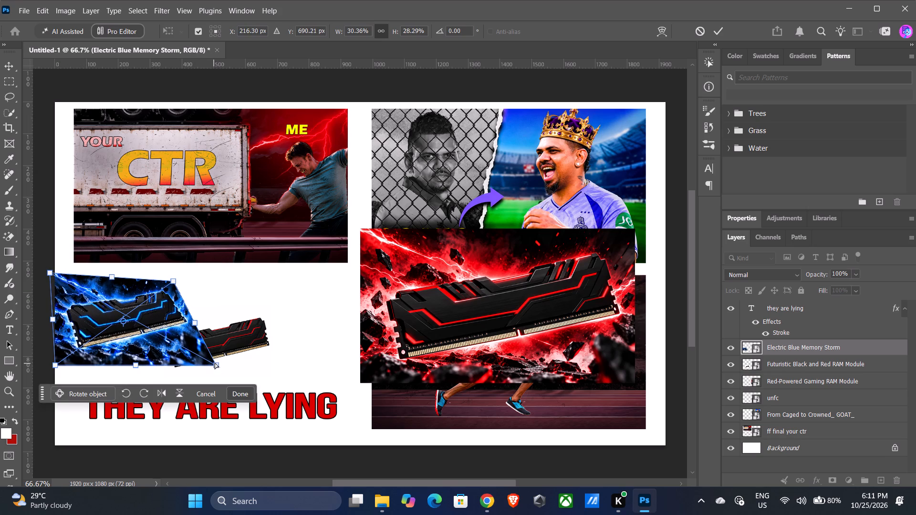
pyautogui.keyDown('ctrl'); pyautogui.moveTo(217, 361); pyautogui.dragTo(182, 333); pyautogui.keyUp('ctrl')
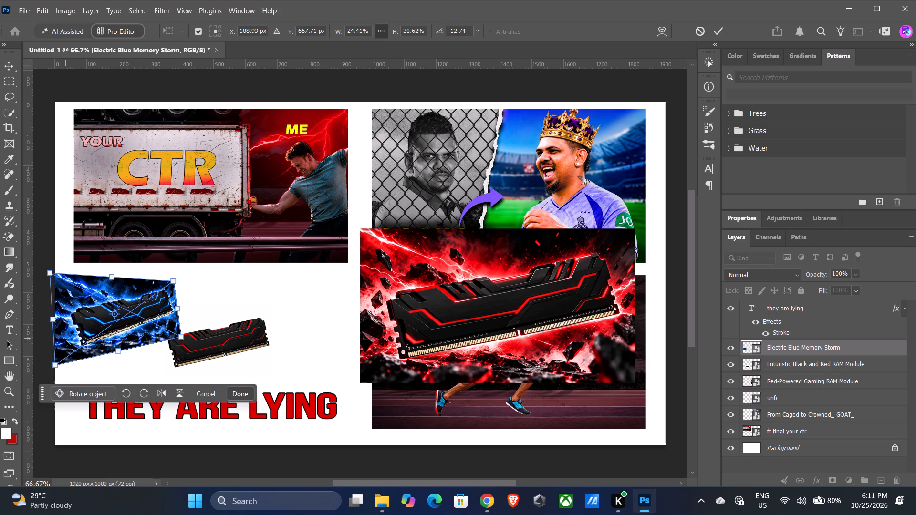
pyautogui.keyDown('ctrl'); pyautogui.moveTo(55, 365); pyautogui.dragTo(93, 366); pyautogui.keyUp('ctrl')
pyautogui.keyDown('ctrl'); pyautogui.moveTo(50, 273); pyautogui.dragTo(87, 283); pyautogui.keyUp('ctrl')
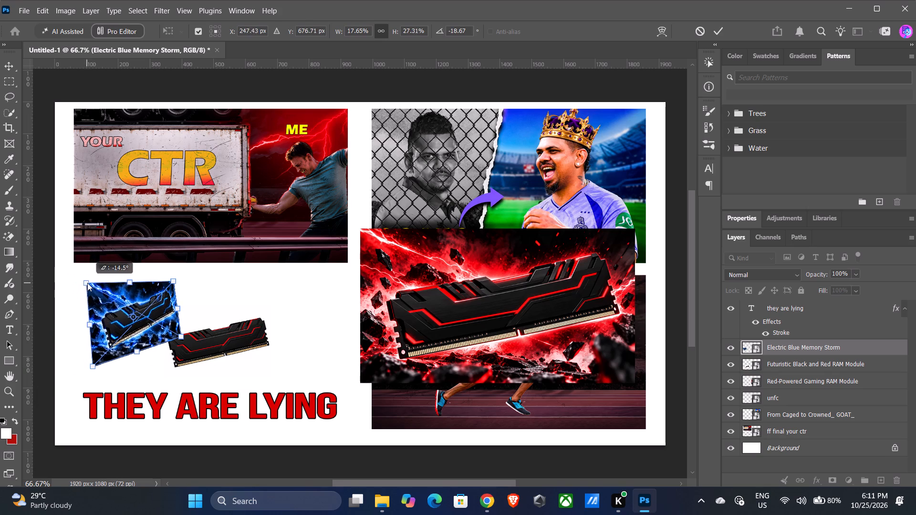
pyautogui.keyDown('ctrl'); pyautogui.moveTo(87, 283); pyautogui.dragTo(86, 274); pyautogui.keyUp('ctrl')
pyautogui.keyDown('ctrl'); pyautogui.click(173, 283); pyautogui.keyUp('ctrl')
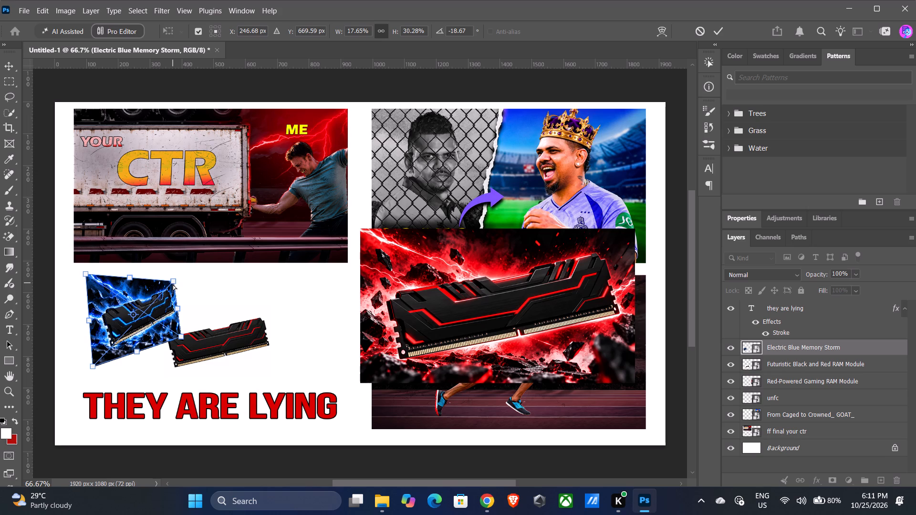
pyautogui.click(240, 395)
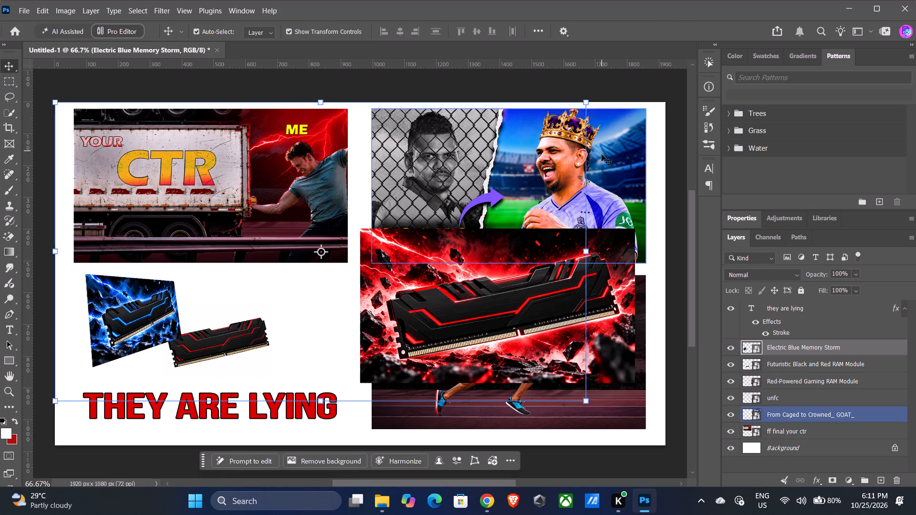
# Move Red-Powered Gaming RAM Module off the STRENGTH thumbnail and pull its corners into a narrow panel above the word LYING.
pyautogui.moveTo(484, 325); pyautogui.dragTo(356, 323)
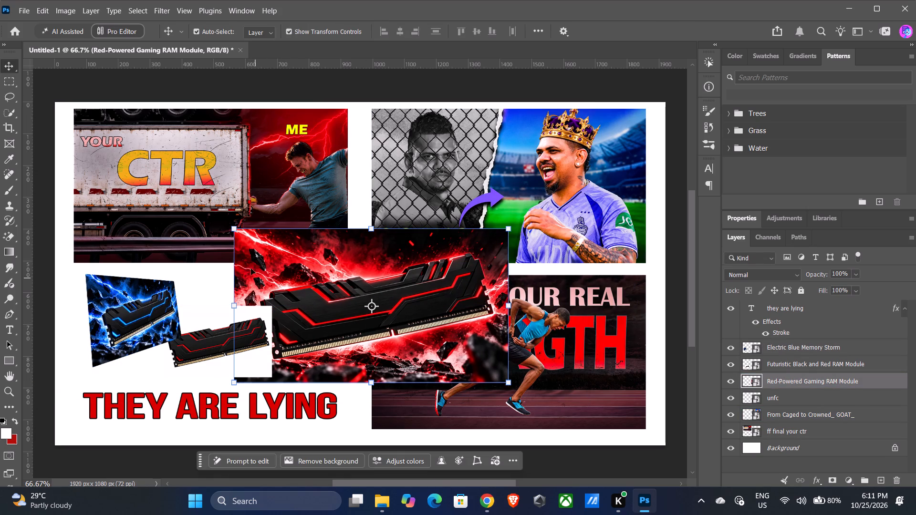
pyautogui.keyDown('ctrl'); pyautogui.moveTo(237, 228); pyautogui.dragTo(237, 228); pyautogui.keyUp('ctrl')
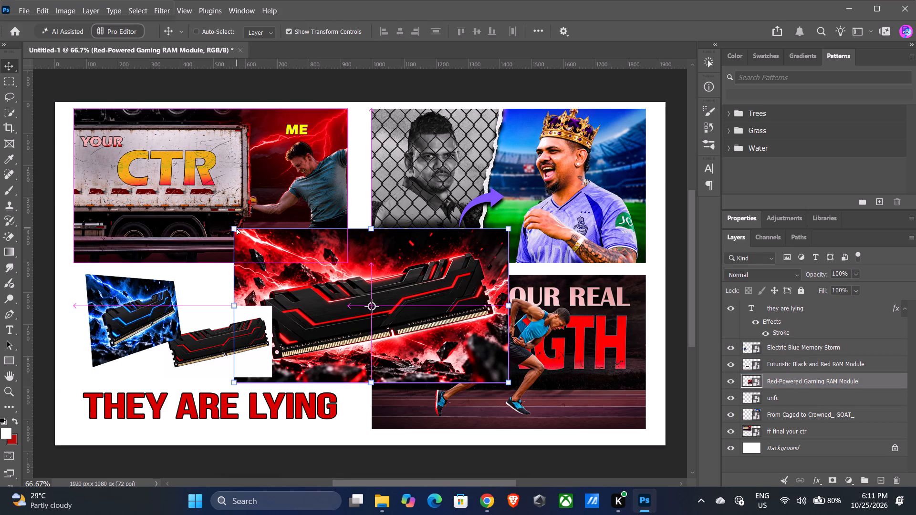
pyautogui.keyDown('ctrl'); pyautogui.moveTo(237, 228); pyautogui.dragTo(281, 272); pyautogui.keyUp('ctrl')
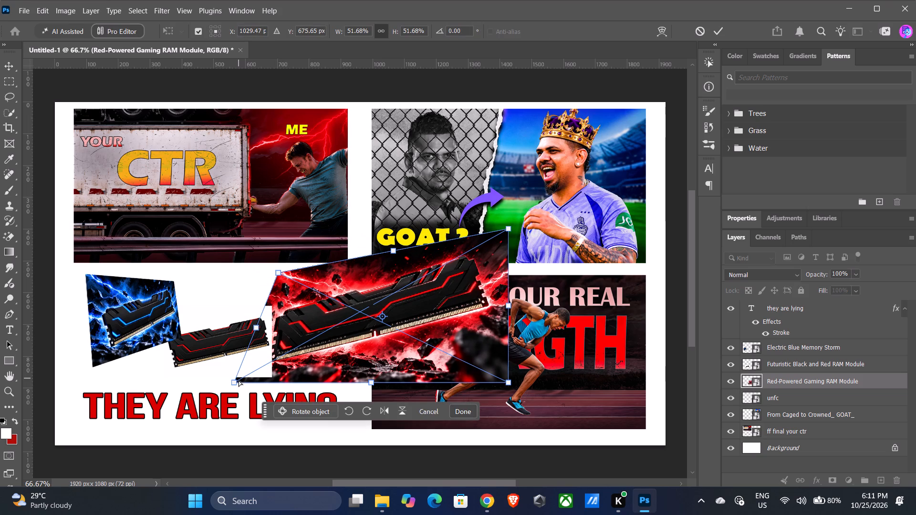
pyautogui.keyDown('ctrl'); pyautogui.moveTo(235, 381); pyautogui.dragTo(293, 350); pyautogui.keyUp('ctrl')
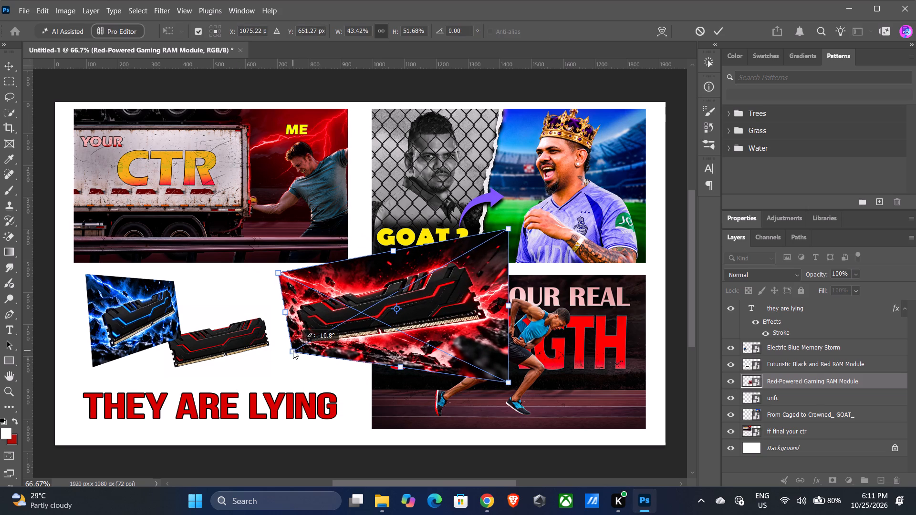
pyautogui.keyDown('ctrl'); pyautogui.moveTo(293, 350); pyautogui.dragTo(293, 349); pyautogui.keyUp('ctrl')
pyautogui.keyDown('ctrl'); pyautogui.moveTo(510, 230); pyautogui.dragTo(341, 252); pyautogui.keyUp('ctrl')
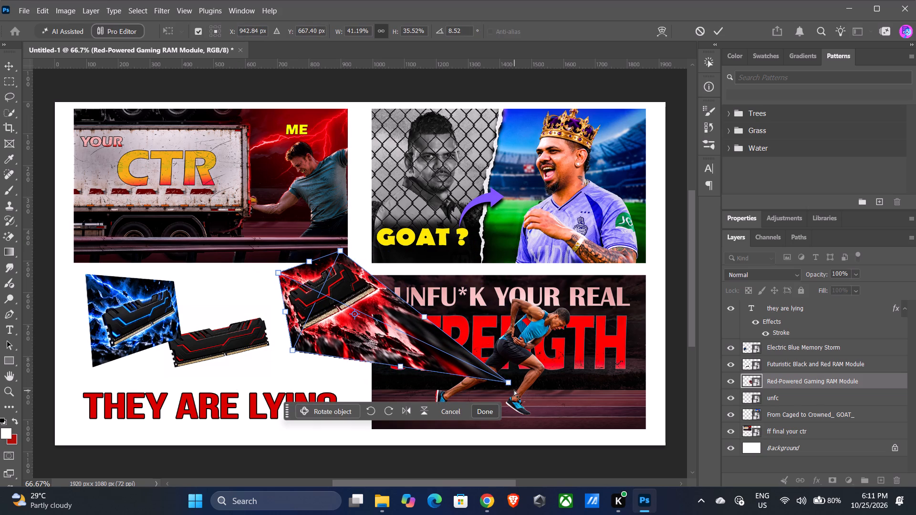
pyautogui.keyDown('ctrl'); pyautogui.moveTo(507, 381); pyautogui.dragTo(338, 388); pyautogui.keyUp('ctrl')
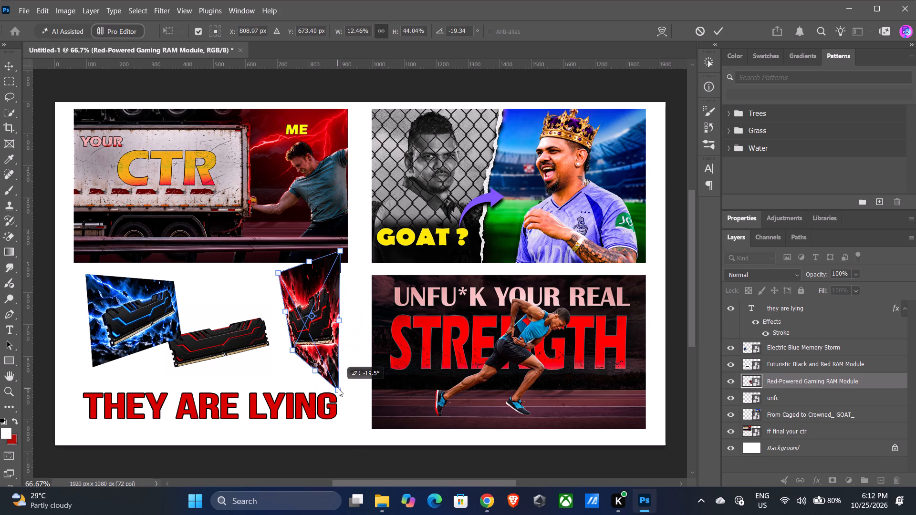
pyautogui.keyDown('ctrl'); pyautogui.moveTo(338, 388); pyautogui.dragTo(339, 388); pyautogui.keyUp('ctrl')
# Refine the outer corners of the narrow red RAM panel and shift it slightly down to give it a slanted perspective.
pyautogui.keyDown('ctrl'); pyautogui.moveTo(342, 250); pyautogui.dragTo(343, 268); pyautogui.keyUp('ctrl')
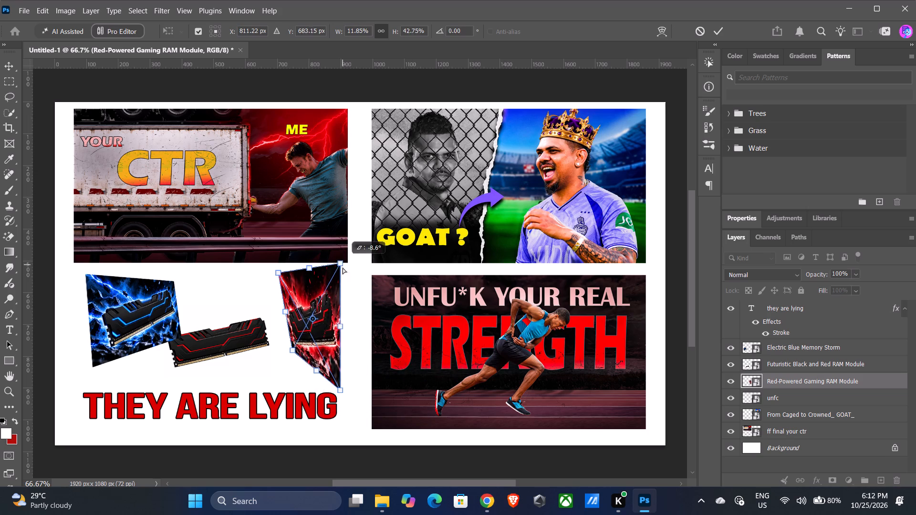
pyautogui.keyDown('ctrl'); pyautogui.moveTo(343, 268); pyautogui.dragTo(348, 270); pyautogui.keyUp('ctrl')
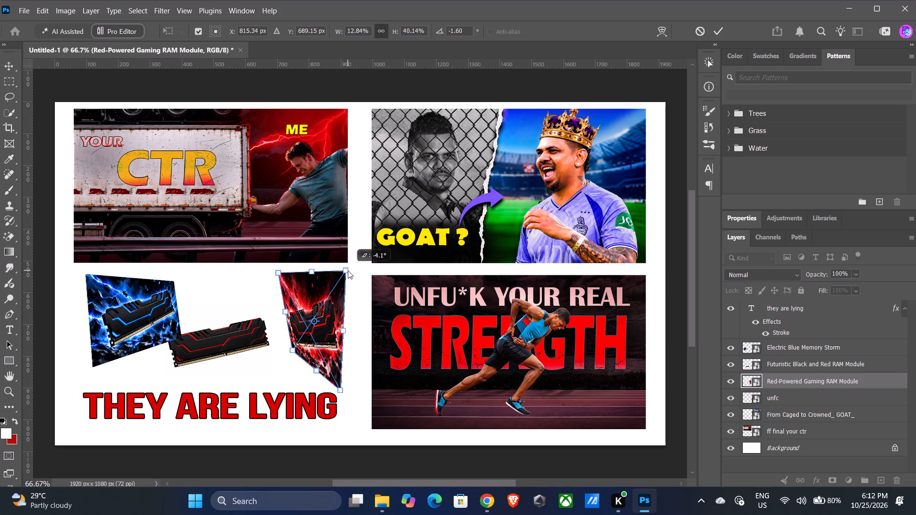
pyautogui.keyDown('ctrl'); pyautogui.moveTo(348, 270); pyautogui.dragTo(348, 269); pyautogui.keyUp('ctrl')
pyautogui.keyDown('ctrl'); pyautogui.moveTo(340, 390); pyautogui.dragTo(360, 386); pyautogui.keyUp('ctrl')
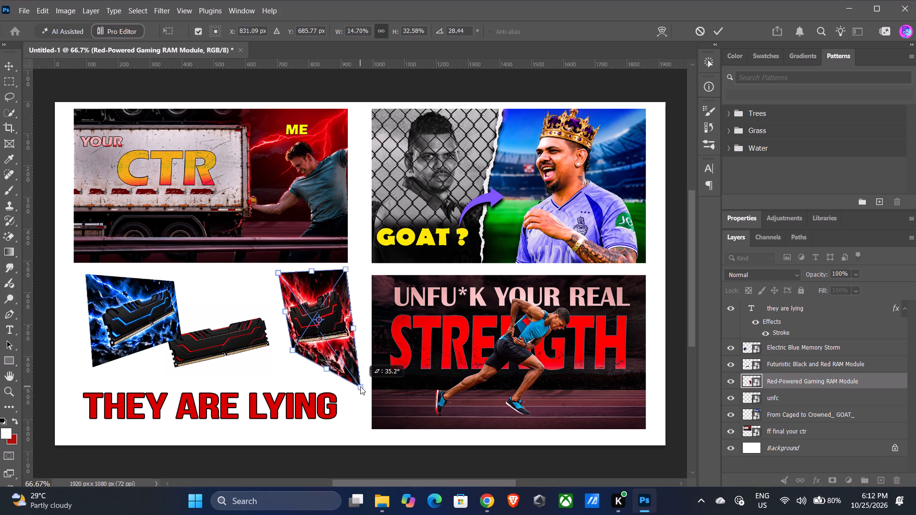
pyautogui.keyDown('ctrl'); pyautogui.moveTo(360, 386); pyautogui.dragTo(357, 373); pyautogui.keyUp('ctrl')
pyautogui.moveTo(326, 319); pyautogui.dragTo(328, 328)
pyautogui.keyDown('ctrl'); pyautogui.moveTo(348, 276); pyautogui.dragTo(349, 271); pyautogui.keyUp('ctrl')
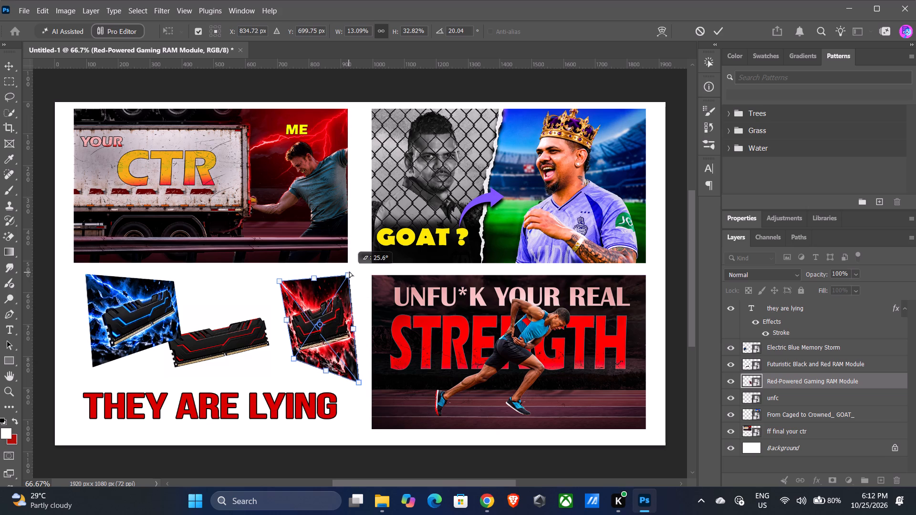
pyautogui.keyDown('ctrl'); pyautogui.moveTo(349, 271); pyautogui.dragTo(350, 270); pyautogui.keyUp('ctrl')
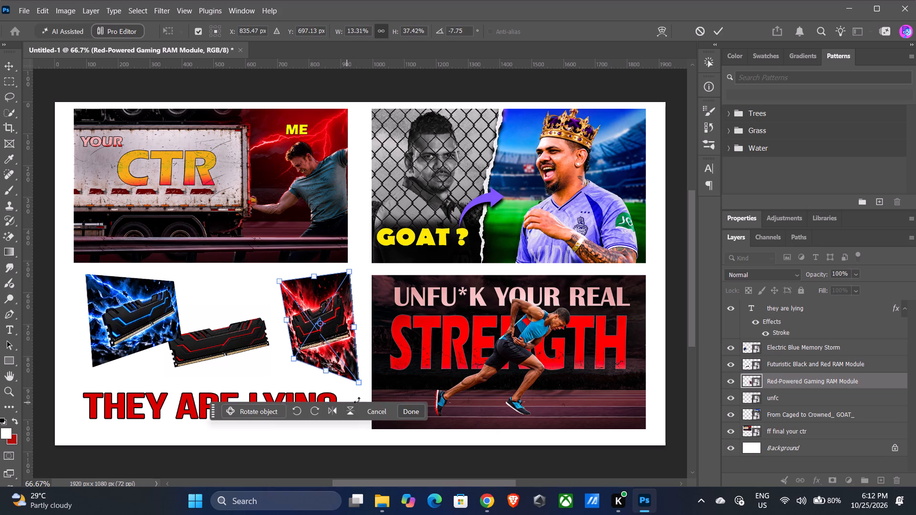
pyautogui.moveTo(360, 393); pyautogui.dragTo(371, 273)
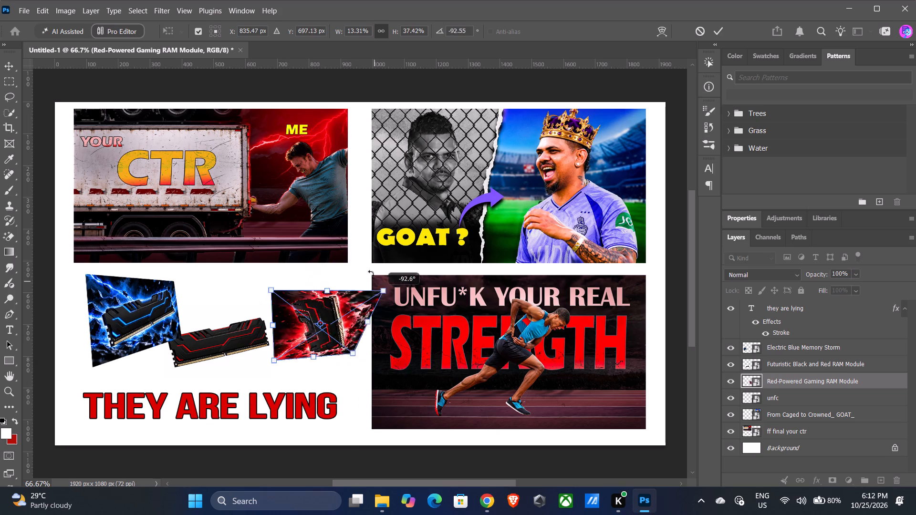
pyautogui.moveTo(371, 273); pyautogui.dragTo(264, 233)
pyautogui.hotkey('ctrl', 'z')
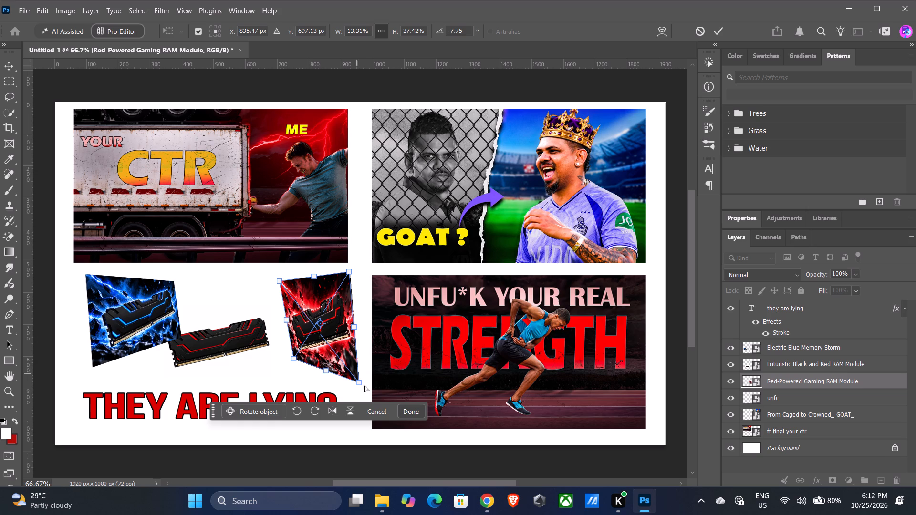
# Widen the red RAM panel by extending its outer corners and rotate it upside down to about -161°.
pyautogui.keyDown('ctrl'); pyautogui.moveTo(358, 381); pyautogui.dragTo(399, 386); pyautogui.keyUp('ctrl')
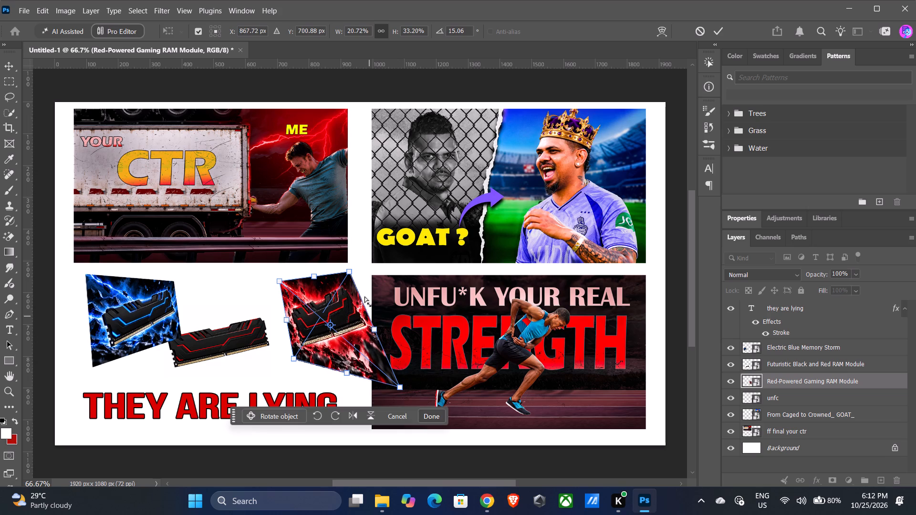
pyautogui.keyDown('ctrl'); pyautogui.moveTo(346, 273); pyautogui.dragTo(379, 272); pyautogui.keyUp('ctrl')
pyautogui.moveTo(396, 396); pyautogui.dragTo(424, 326)
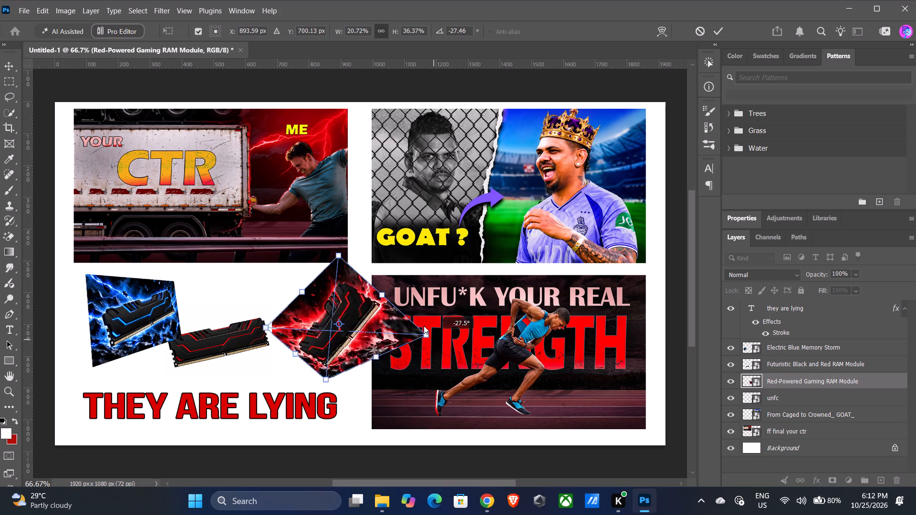
pyautogui.moveTo(424, 326); pyautogui.dragTo(279, 237)
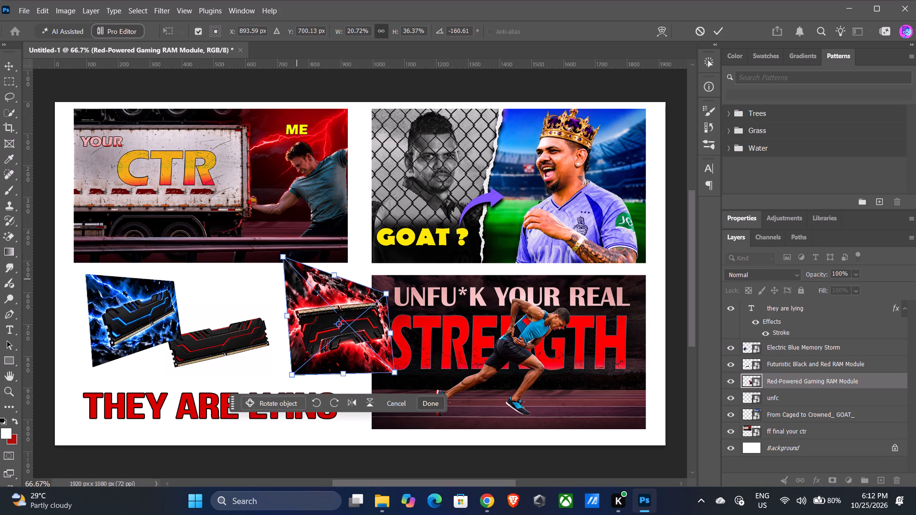
# Reshape the rotated red RAM image into a compact slanted panel above LYING, its inner edge tucked behind the black and red RAM image.
pyautogui.keyDown('ctrl'); pyautogui.moveTo(284, 257); pyautogui.dragTo(287, 305); pyautogui.keyUp('ctrl')
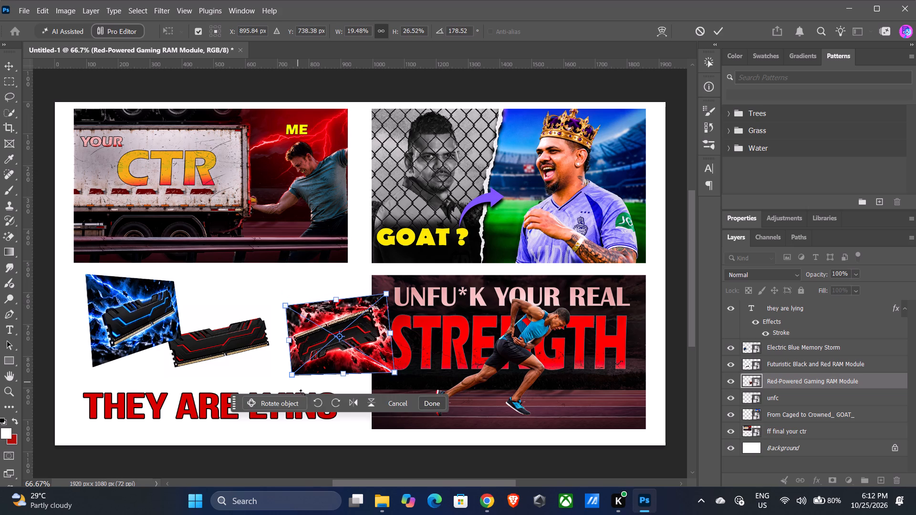
pyautogui.keyDown('ctrl'); pyautogui.moveTo(290, 375); pyautogui.dragTo(284, 362); pyautogui.keyUp('ctrl')
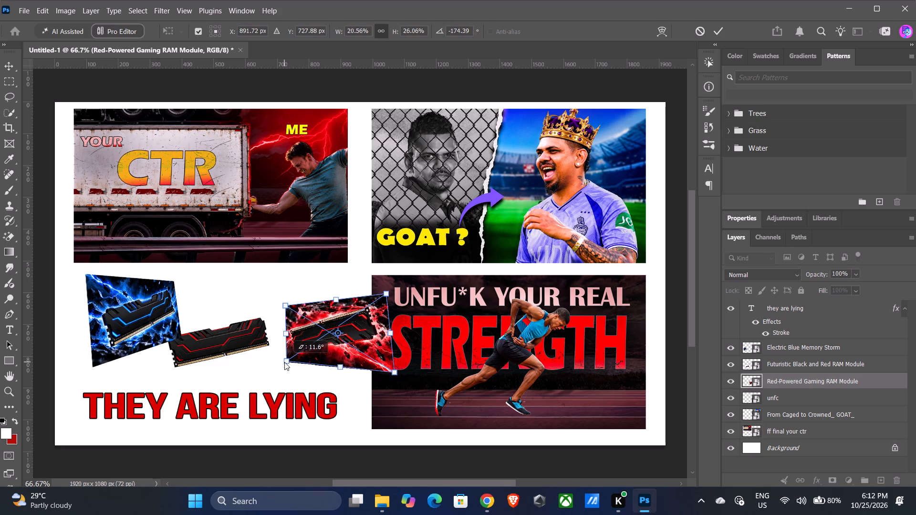
pyautogui.keyDown('ctrl'); pyautogui.moveTo(284, 362); pyautogui.dragTo(283, 360); pyautogui.keyUp('ctrl')
pyautogui.moveTo(327, 338); pyautogui.dragTo(323, 328)
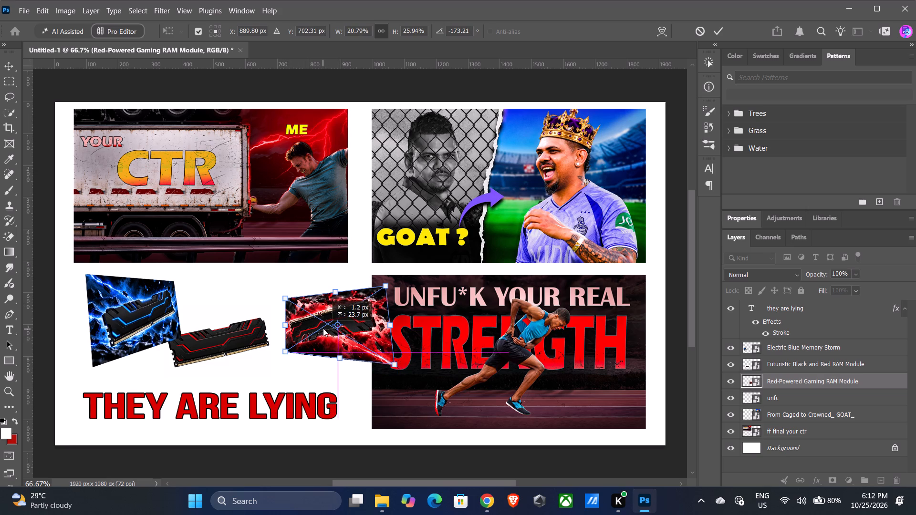
pyautogui.moveTo(323, 328); pyautogui.dragTo(299, 322)
pyautogui.keyDown('ctrl'); pyautogui.moveTo(365, 355); pyautogui.dragTo(351, 353); pyautogui.keyUp('ctrl')
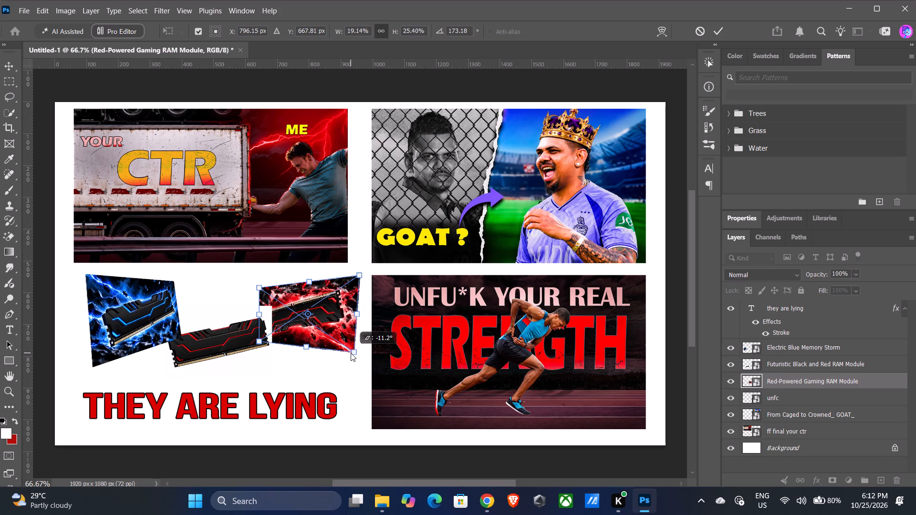
pyautogui.keyDown('ctrl'); pyautogui.moveTo(351, 353); pyautogui.dragTo(349, 354); pyautogui.keyUp('ctrl')
pyautogui.keyDown('ctrl'); pyautogui.click(349, 354); pyautogui.keyUp('ctrl')
pyautogui.keyDown('ctrl'); pyautogui.moveTo(353, 352); pyautogui.dragTo(351, 358); pyautogui.keyUp('ctrl')
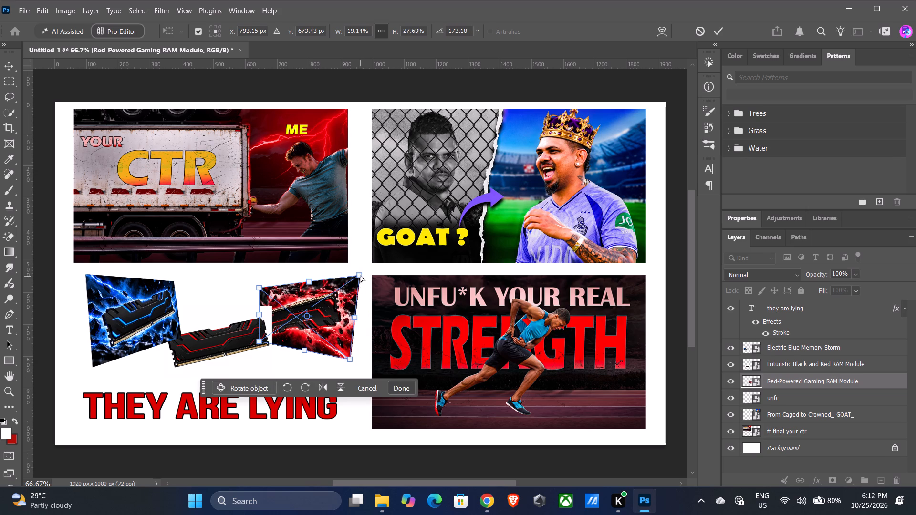
pyautogui.keyDown('ctrl'); pyautogui.moveTo(361, 276); pyautogui.dragTo(346, 280); pyautogui.keyUp('ctrl')
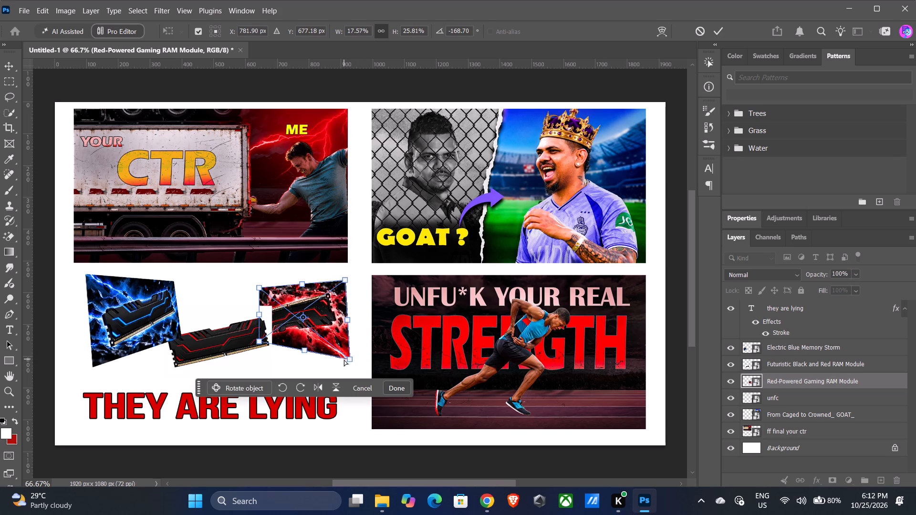
pyautogui.keyDown('ctrl'); pyautogui.moveTo(348, 358); pyautogui.dragTo(342, 364); pyautogui.keyUp('ctrl')
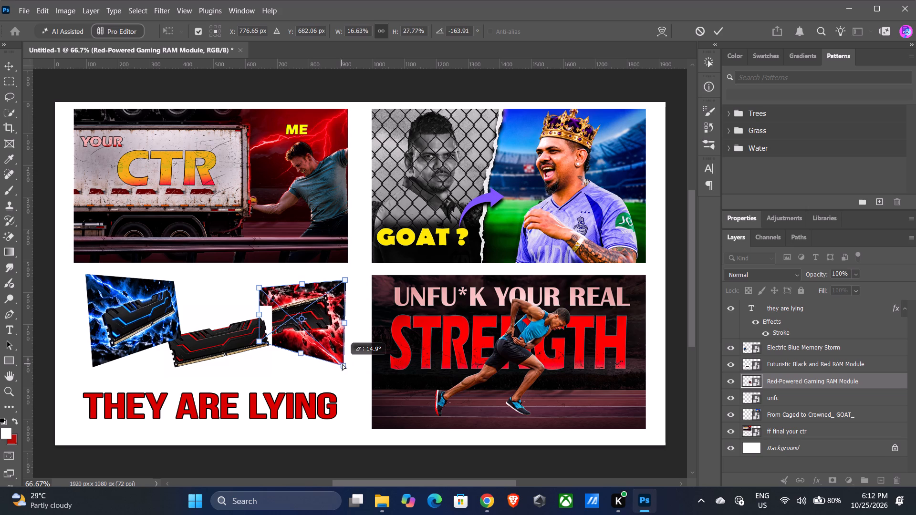
pyautogui.keyDown('ctrl'); pyautogui.moveTo(342, 364); pyautogui.dragTo(344, 364); pyautogui.keyUp('ctrl')
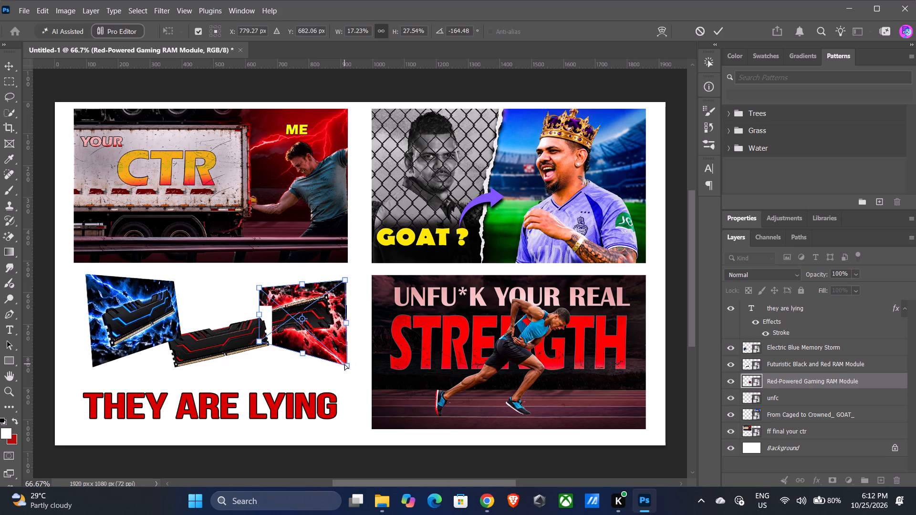
pyautogui.click(110, 317)
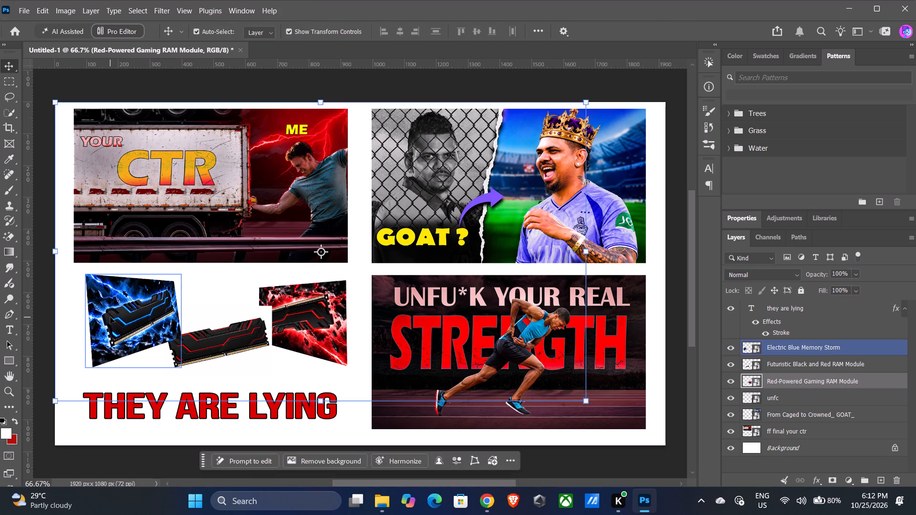
# Widen the Electric Blue Memory Storm panel by pulling its two outer corners outward, toward the outer edge of the truck thumbnail.
pyautogui.click(110, 317)
pyautogui.click(111, 313)
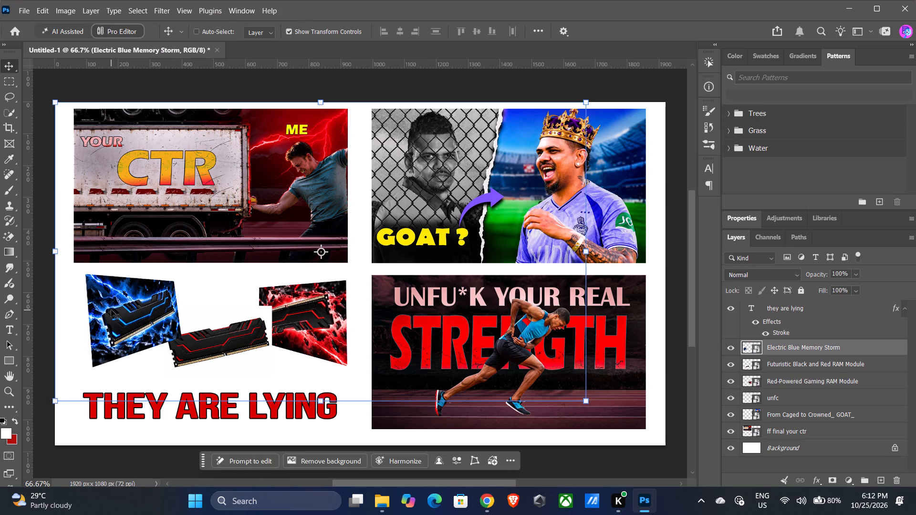
pyautogui.keyDown('ctrl'); pyautogui.moveTo(56, 400); pyautogui.dragTo(66, 397); pyautogui.keyUp('ctrl')
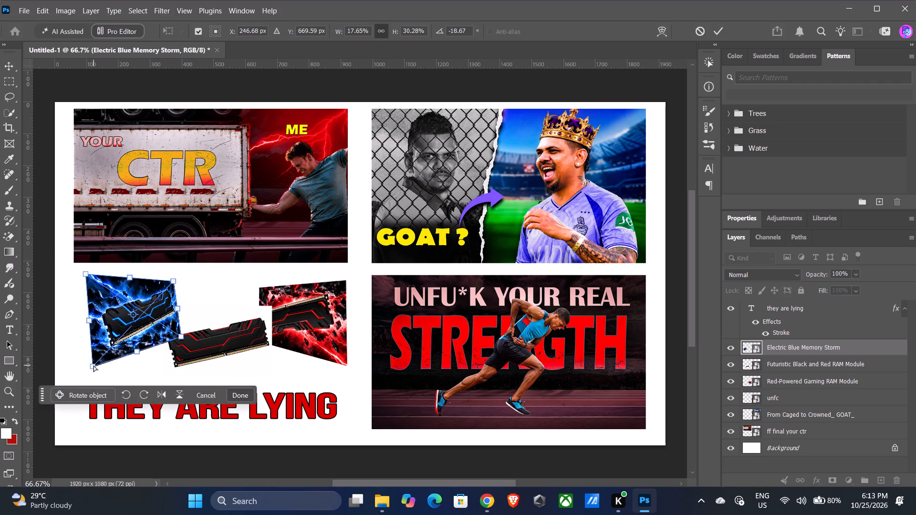
pyautogui.keyDown('ctrl'); pyautogui.moveTo(94, 365); pyautogui.dragTo(88, 369); pyautogui.keyUp('ctrl')
pyautogui.keyDown('ctrl'); pyautogui.moveTo(92, 365); pyautogui.dragTo(85, 368); pyautogui.keyUp('ctrl')
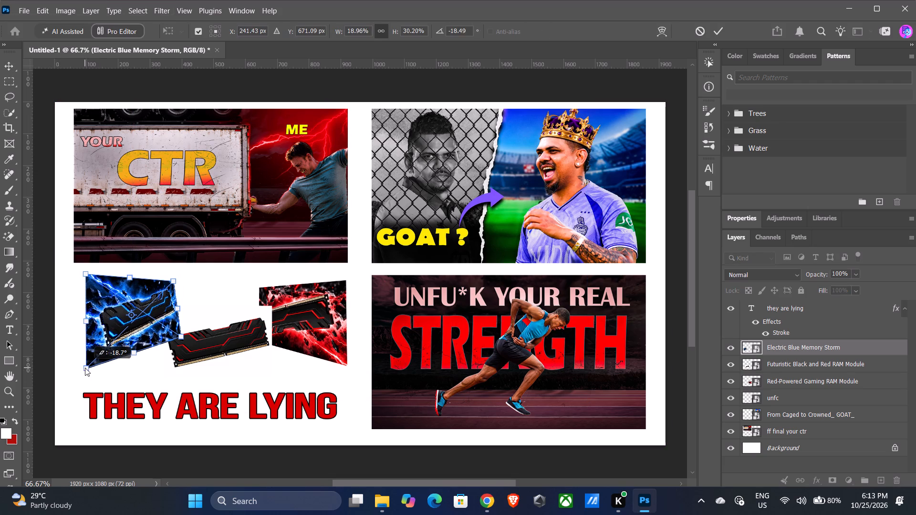
pyautogui.keyDown('ctrl'); pyautogui.moveTo(85, 368); pyautogui.dragTo(99, 367); pyautogui.keyUp('ctrl')
pyautogui.keyDown('ctrl'); pyautogui.moveTo(88, 275); pyautogui.dragTo(87, 280); pyautogui.keyUp('ctrl')
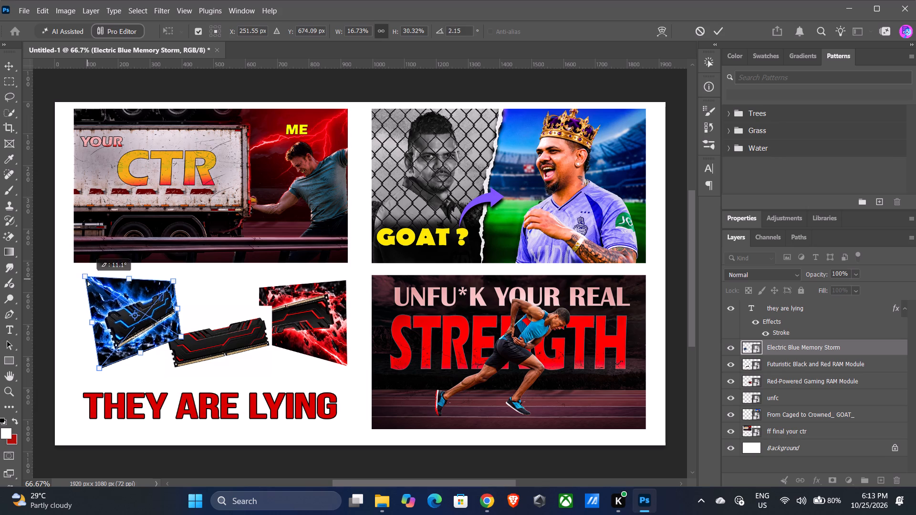
pyautogui.keyDown('ctrl'); pyautogui.moveTo(87, 280); pyautogui.dragTo(81, 283); pyautogui.keyUp('ctrl')
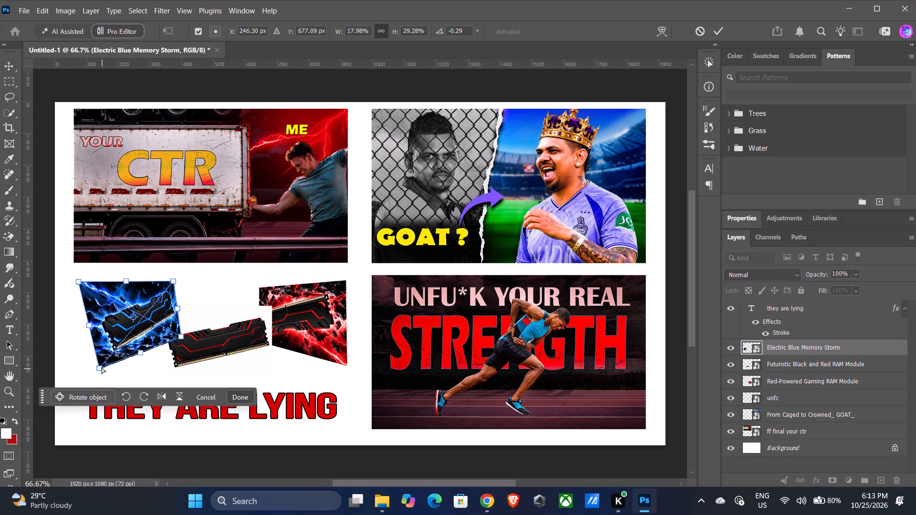
pyautogui.keyDown('ctrl'); pyautogui.moveTo(99, 367); pyautogui.dragTo(80, 366); pyautogui.keyUp('ctrl')
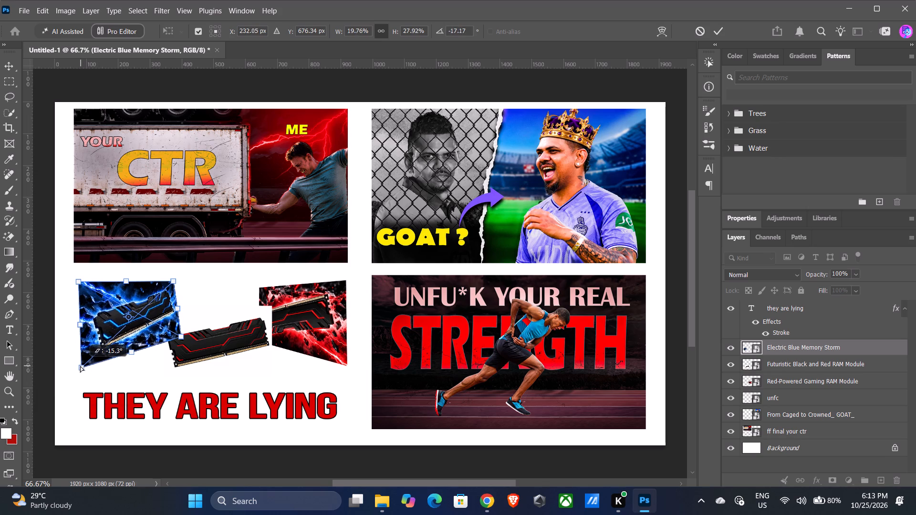
pyautogui.keyDown('ctrl'); pyautogui.moveTo(80, 366); pyautogui.dragTo(80, 368); pyautogui.keyUp('ctrl')
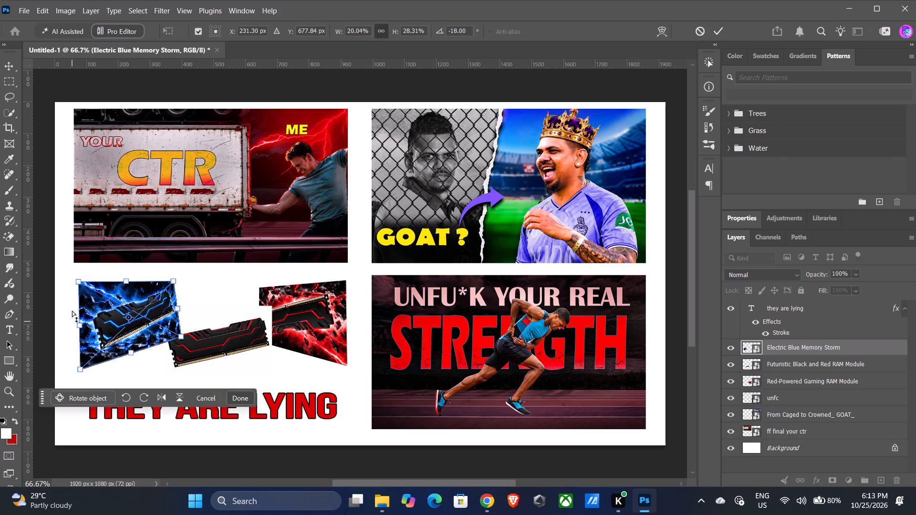
# Align the blue panel's upper outer corner with the truck thumbnail's edge and lower its upper inner corner so the top slopes toward the center.
pyautogui.keyDown('ctrl'); pyautogui.moveTo(80, 281); pyautogui.dragTo(75, 279); pyautogui.keyUp('ctrl')
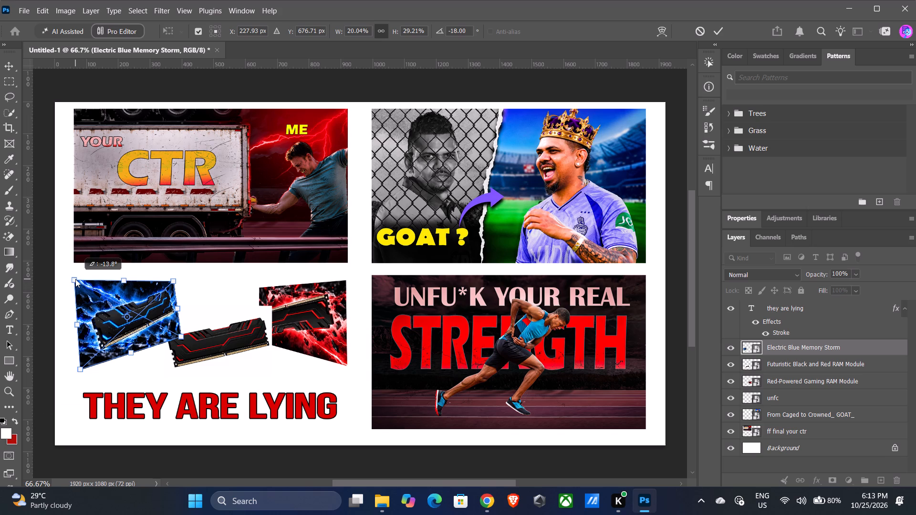
pyautogui.keyDown('ctrl'); pyautogui.moveTo(75, 279); pyautogui.dragTo(75, 280); pyautogui.keyUp('ctrl')
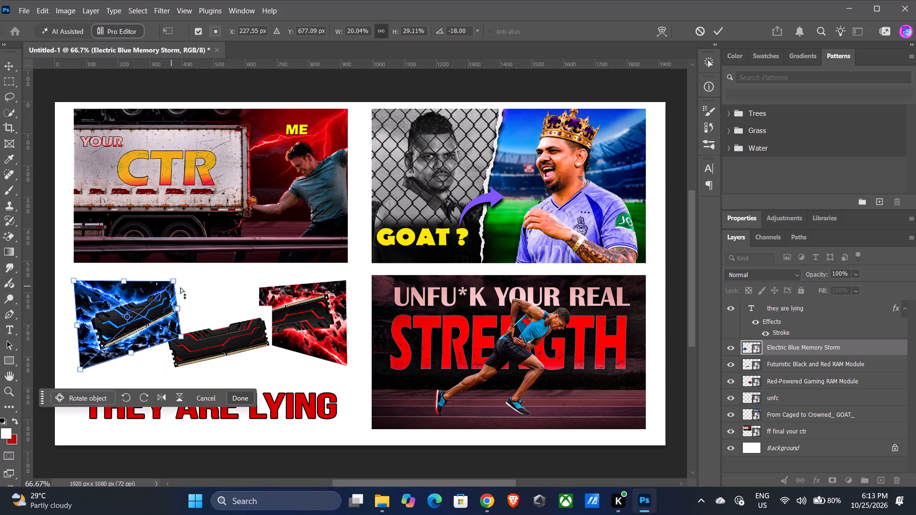
pyautogui.keyDown('ctrl'); pyautogui.moveTo(175, 281); pyautogui.dragTo(175, 285); pyautogui.keyUp('ctrl')
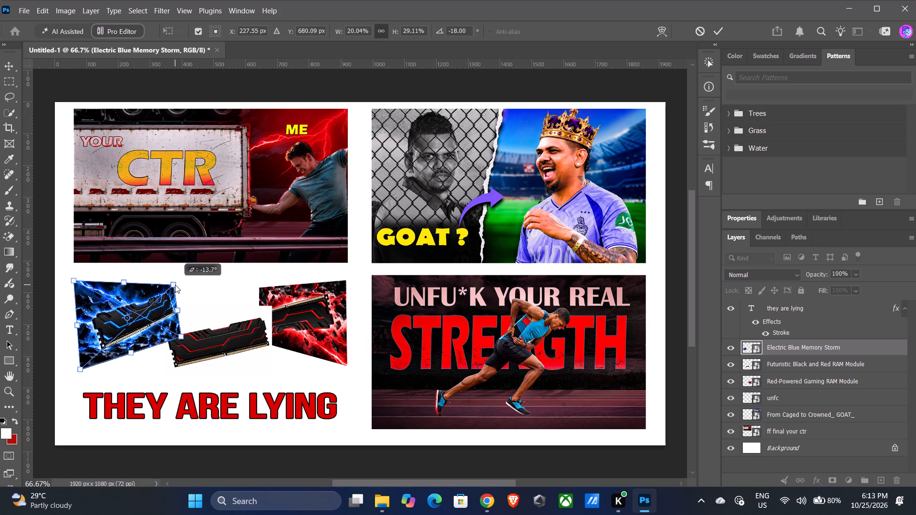
pyautogui.keyDown('ctrl'); pyautogui.moveTo(175, 285); pyautogui.dragTo(177, 289); pyautogui.keyUp('ctrl')
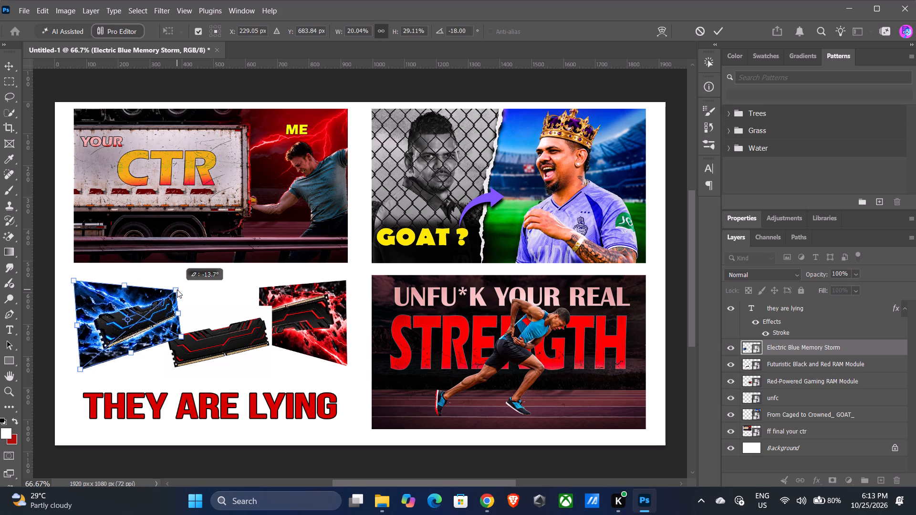
pyautogui.keyDown('ctrl'); pyautogui.moveTo(177, 289); pyautogui.dragTo(177, 289); pyautogui.keyUp('ctrl')
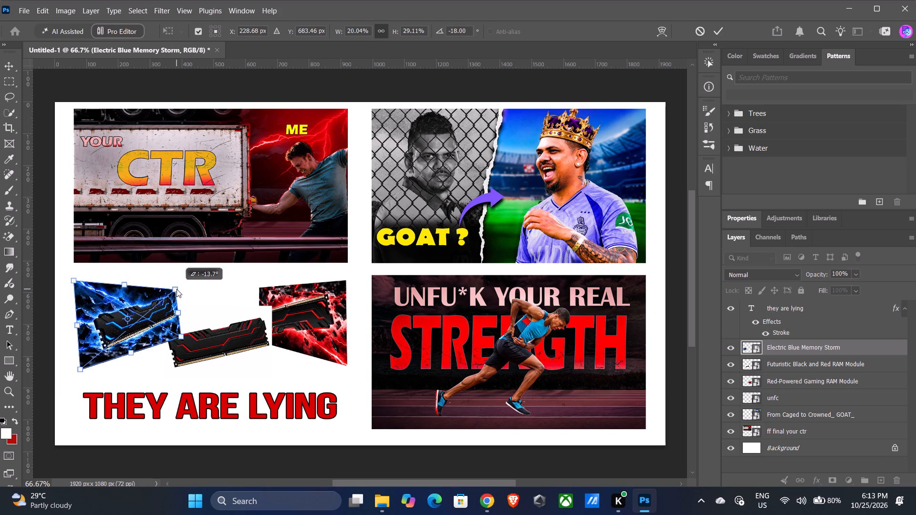
pyautogui.keyDown('ctrl'); pyautogui.moveTo(177, 289); pyautogui.dragTo(172, 292); pyautogui.keyUp('ctrl')
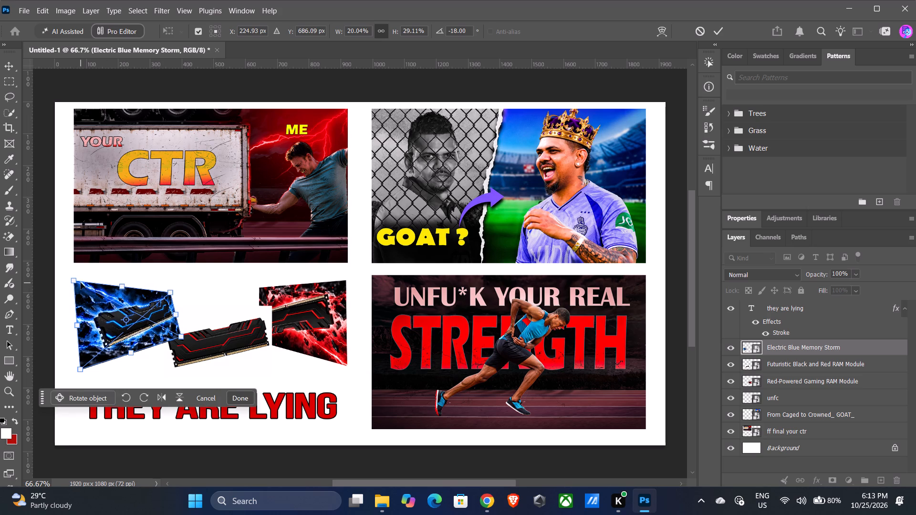
pyautogui.keyDown('ctrl'); pyautogui.click(73, 279); pyautogui.keyUp('ctrl')
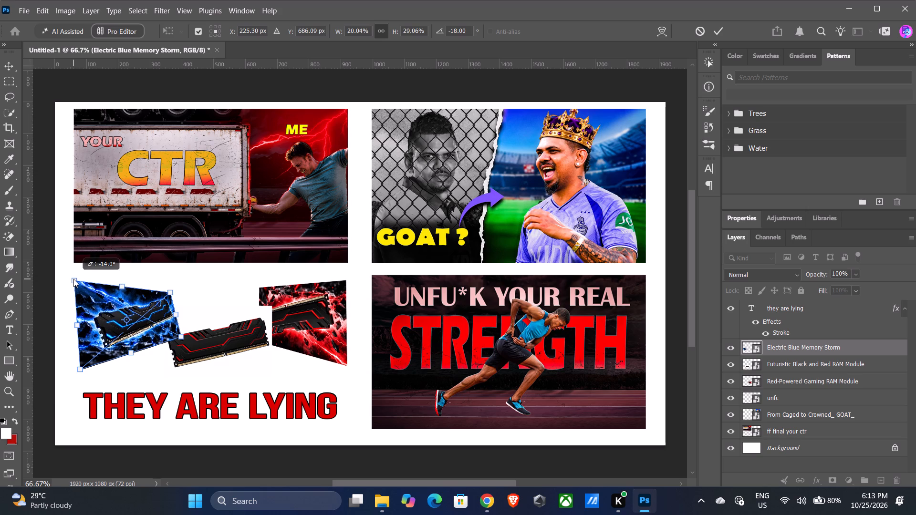
pyautogui.click(246, 401)
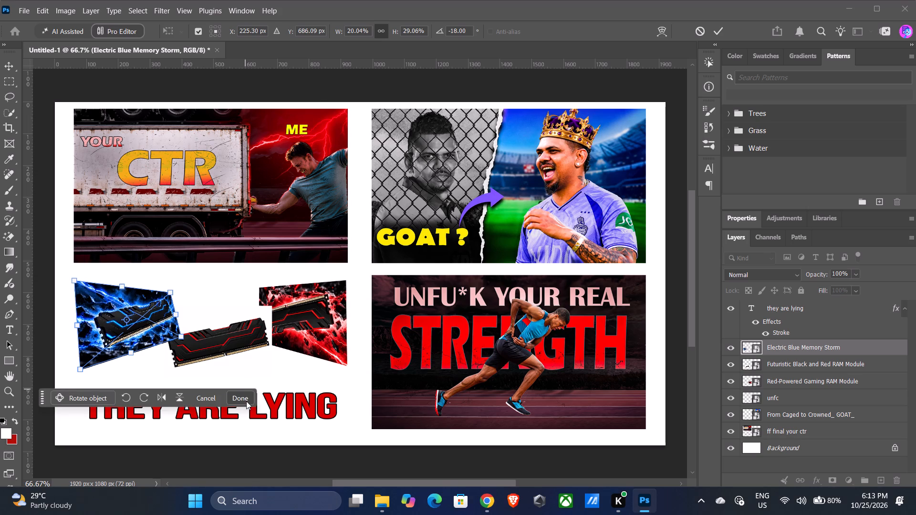
# Raise the black and red RAM image between the two side panels and place its layer below Red-Powered Gaming RAM Module.
pyautogui.moveTo(235, 353); pyautogui.dragTo(235, 334)
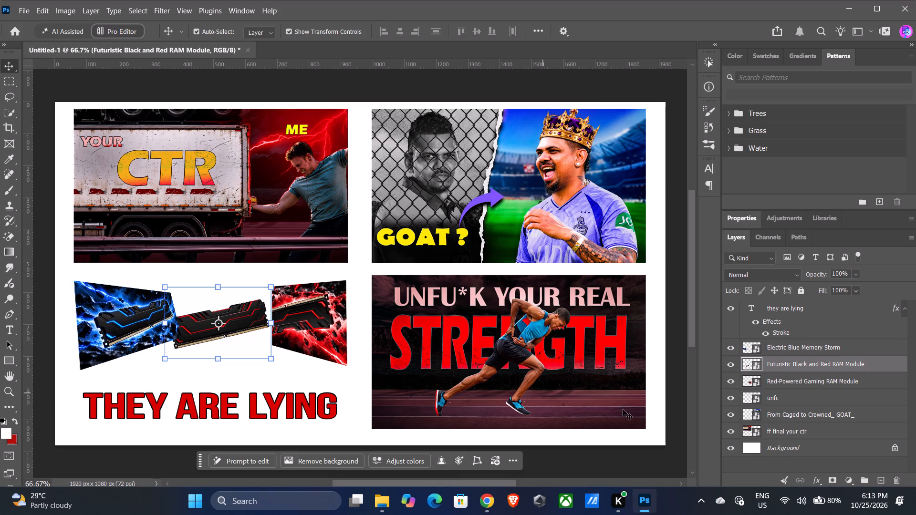
pyautogui.moveTo(806, 361); pyautogui.dragTo(812, 391)
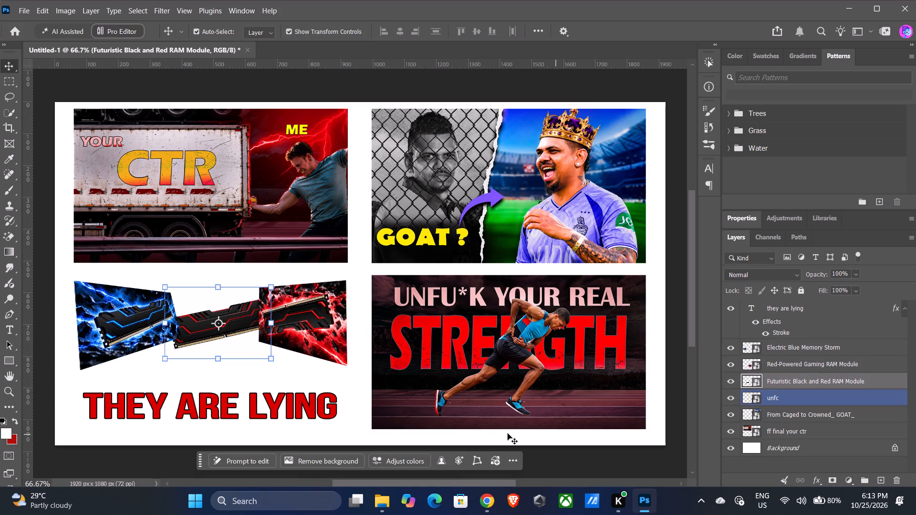
# Shift the Futuristic Black and Red RAM Module image slightly up and rotate it about 10° to level the module.
pyautogui.keyDown('ctrl'); pyautogui.click(271, 358); pyautogui.keyUp('ctrl')
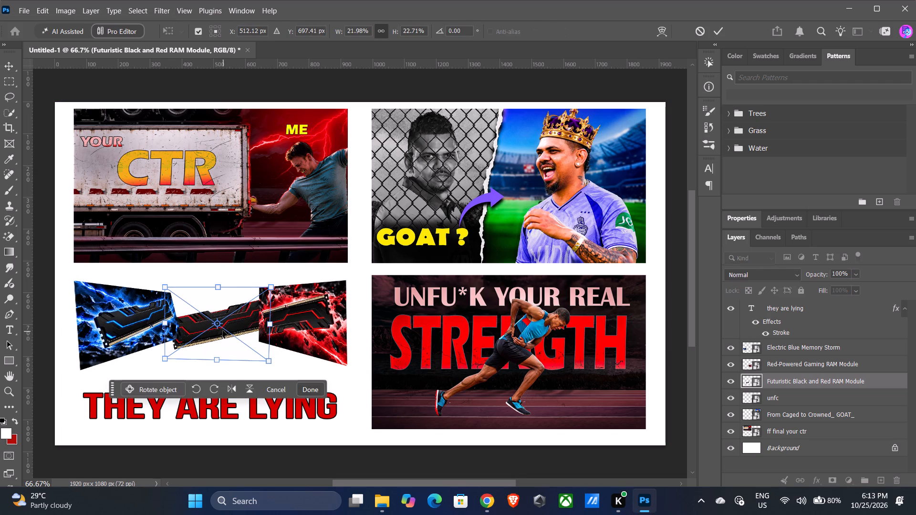
pyautogui.moveTo(219, 339); pyautogui.dragTo(219, 328)
pyautogui.moveTo(148, 274); pyautogui.dragTo(152, 271)
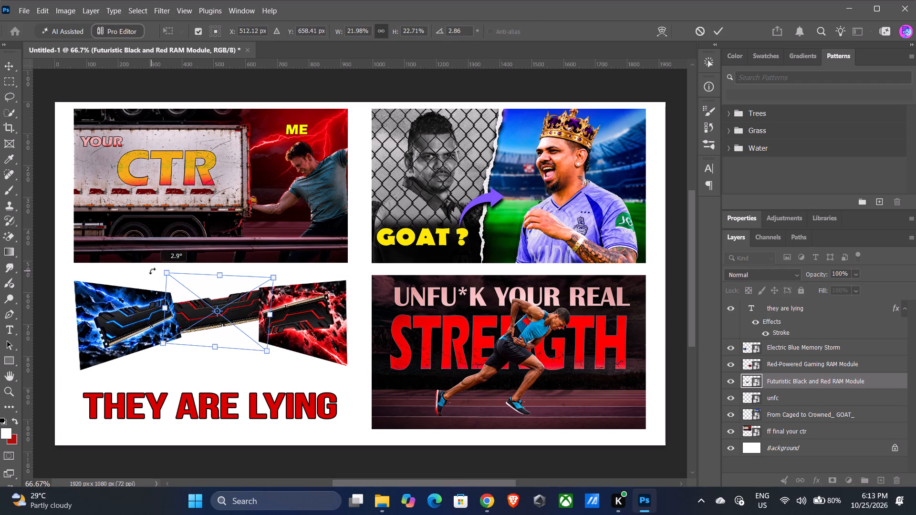
pyautogui.moveTo(152, 271); pyautogui.dragTo(160, 266)
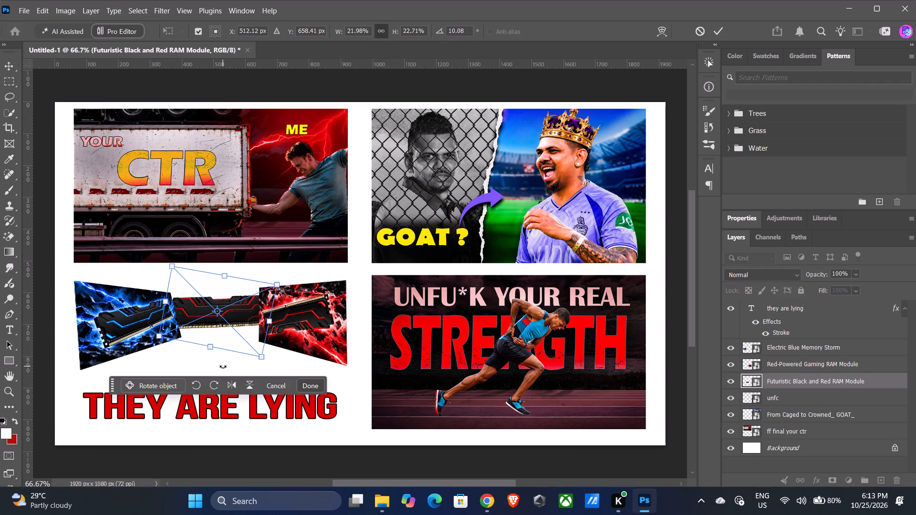
# Stretch the central black and red RAM image to about 29% height and 24% width, adjusting its upper corners to fit between the side panels.
pyautogui.keyDown('ctrl'); pyautogui.moveTo(211, 345); pyautogui.dragTo(211, 350); pyautogui.keyUp('ctrl')
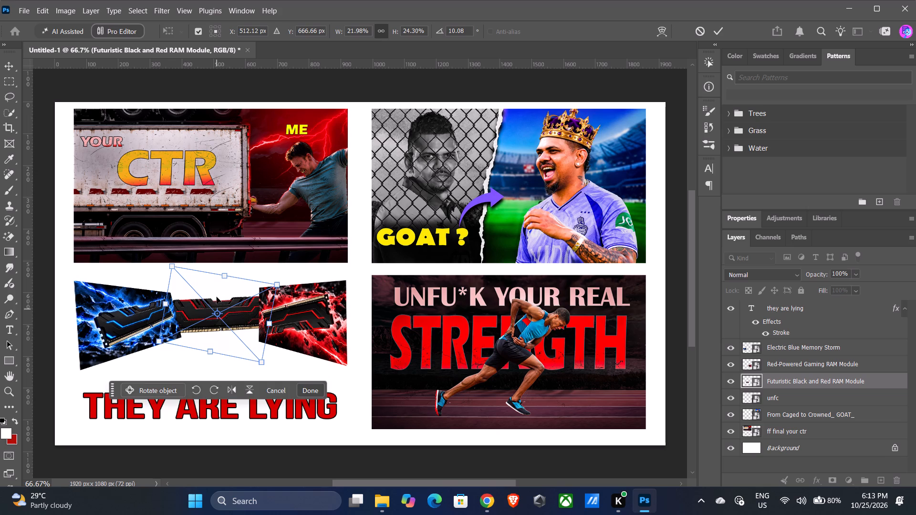
pyautogui.keyDown('ctrl'); pyautogui.moveTo(223, 275); pyautogui.dragTo(222, 268); pyautogui.keyUp('ctrl')
pyautogui.keyDown('ctrl'); pyautogui.moveTo(209, 350); pyautogui.dragTo(208, 355); pyautogui.keyUp('ctrl')
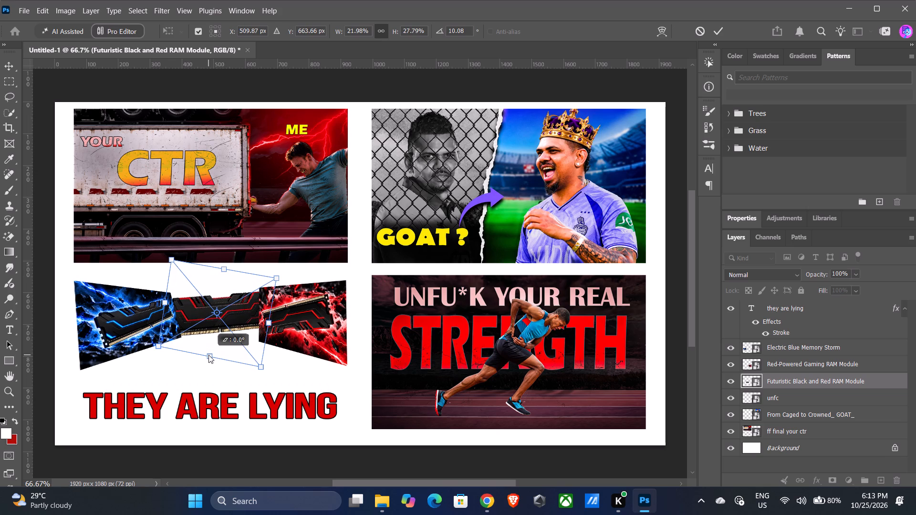
pyautogui.keyDown('ctrl'); pyautogui.moveTo(208, 355); pyautogui.dragTo(208, 358); pyautogui.keyUp('ctrl')
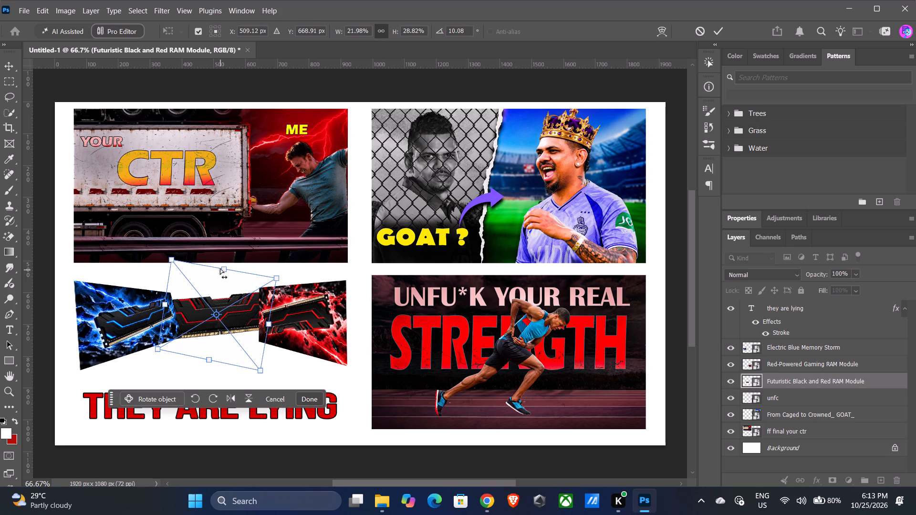
pyautogui.keyDown('ctrl'); pyautogui.moveTo(223, 269); pyautogui.dragTo(224, 262); pyautogui.keyUp('ctrl')
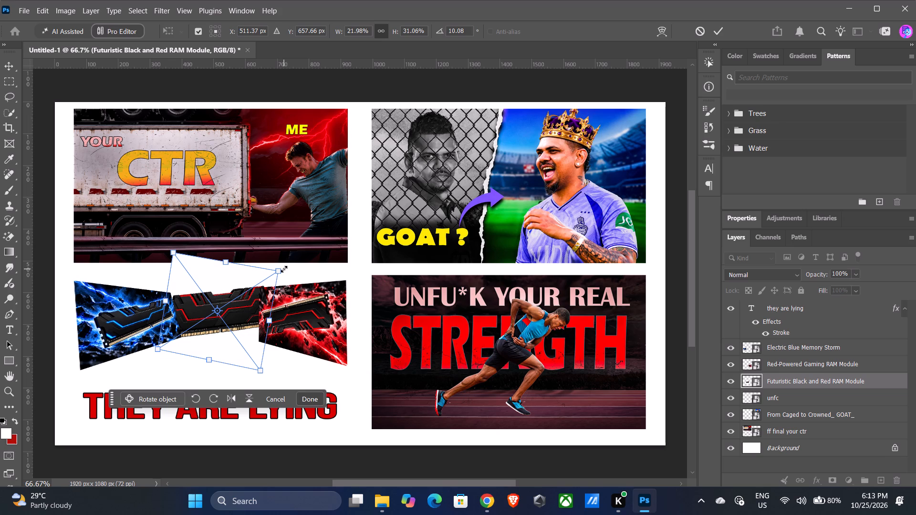
pyautogui.keyDown('ctrl'); pyautogui.moveTo(278, 272); pyautogui.dragTo(274, 278); pyautogui.keyUp('ctrl')
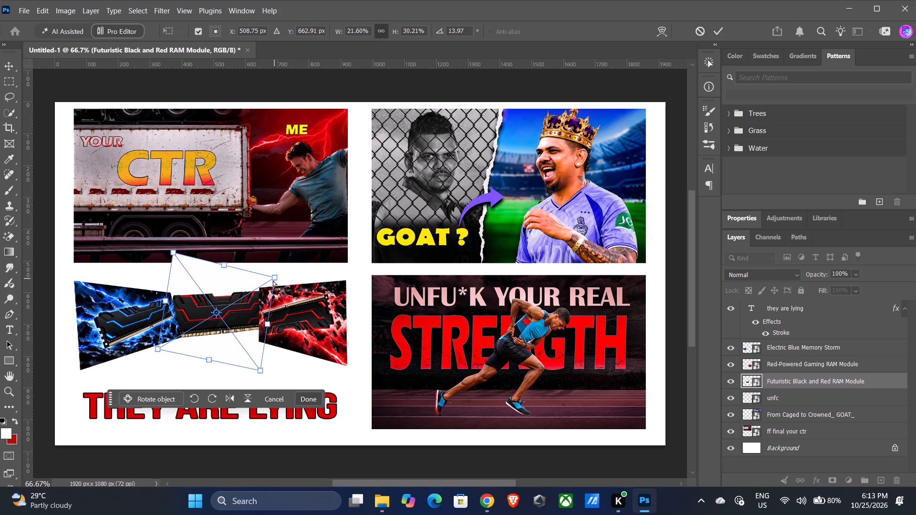
pyautogui.keyDown('ctrl'); pyautogui.moveTo(173, 252); pyautogui.dragTo(171, 260); pyautogui.keyUp('ctrl')
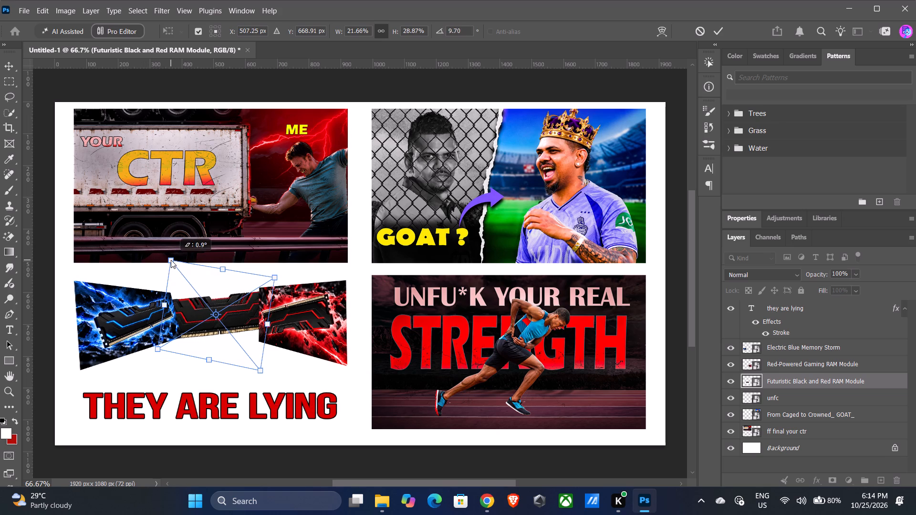
pyautogui.keyDown('ctrl'); pyautogui.moveTo(171, 260); pyautogui.dragTo(161, 259); pyautogui.keyUp('ctrl')
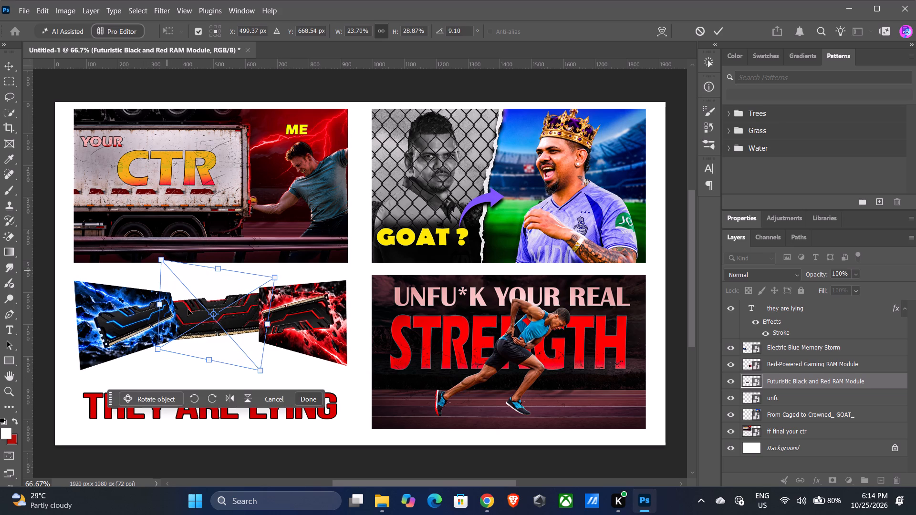
pyautogui.click(312, 396)
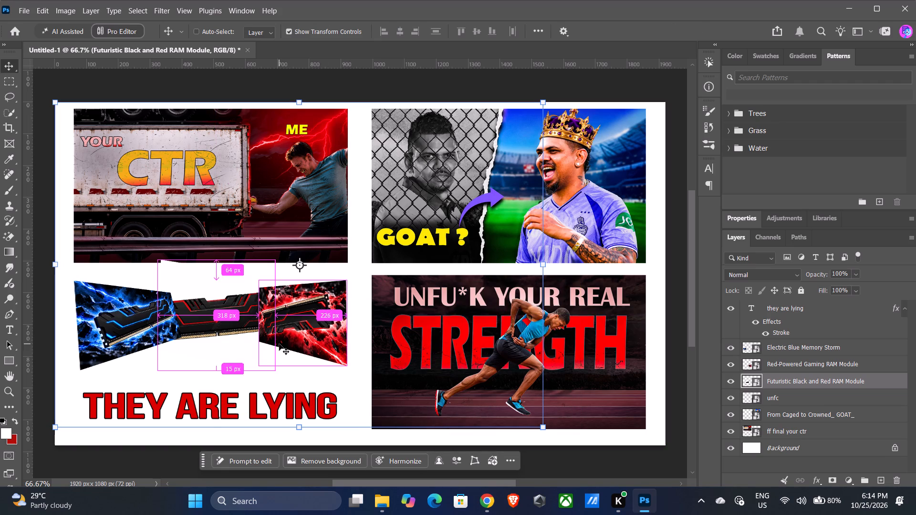
pyautogui.click(293, 335)
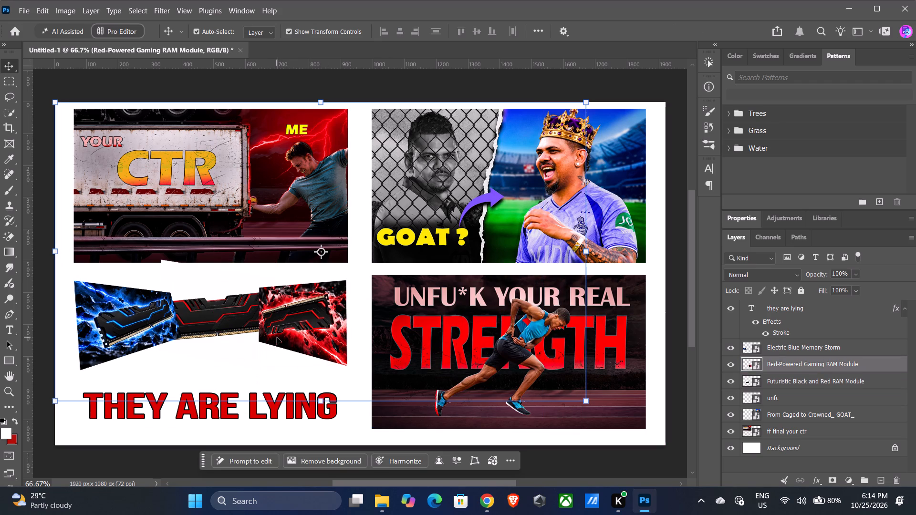
pyautogui.click(277, 336)
pyautogui.click(277, 336)
pyautogui.click(278, 336)
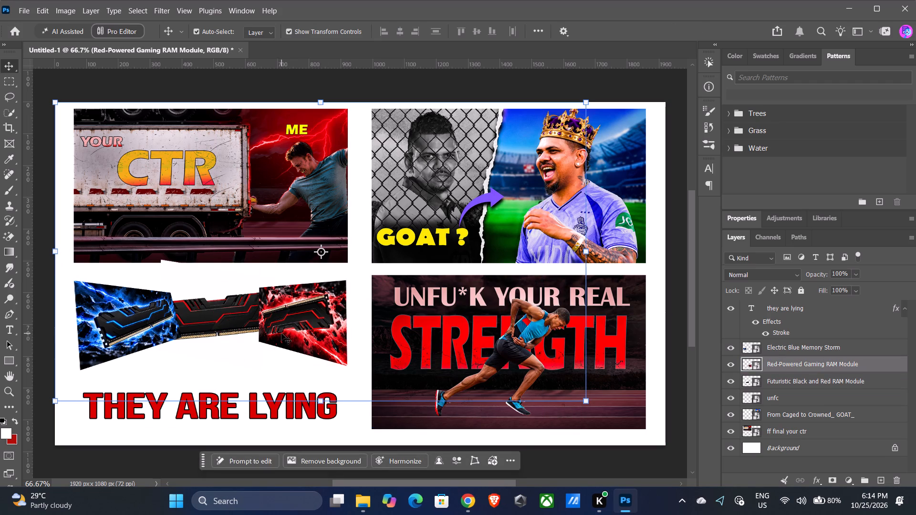
pyautogui.keyDown('ctrl'); pyautogui.click(288, 337); pyautogui.keyUp('ctrl')
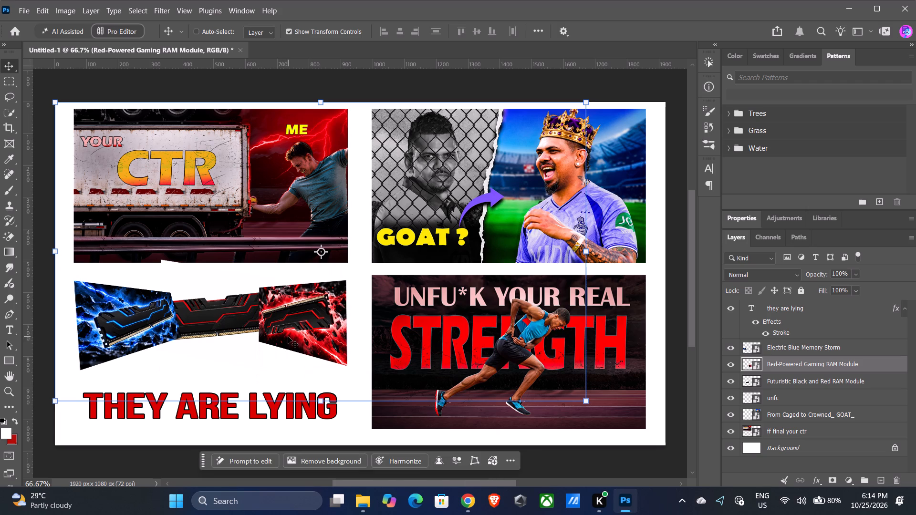
pyautogui.tripleClick(288, 331)
pyautogui.click(288, 331)
pyautogui.tripleClick(288, 331)
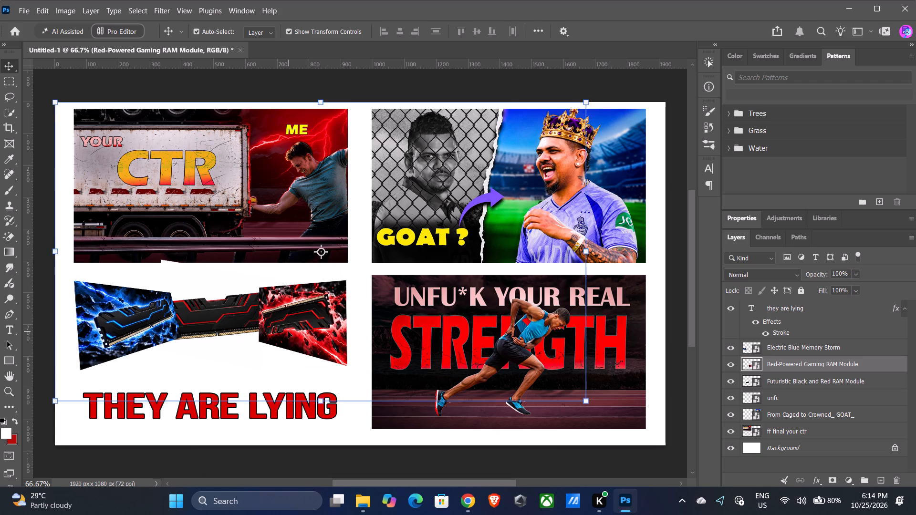
pyautogui.click(288, 331)
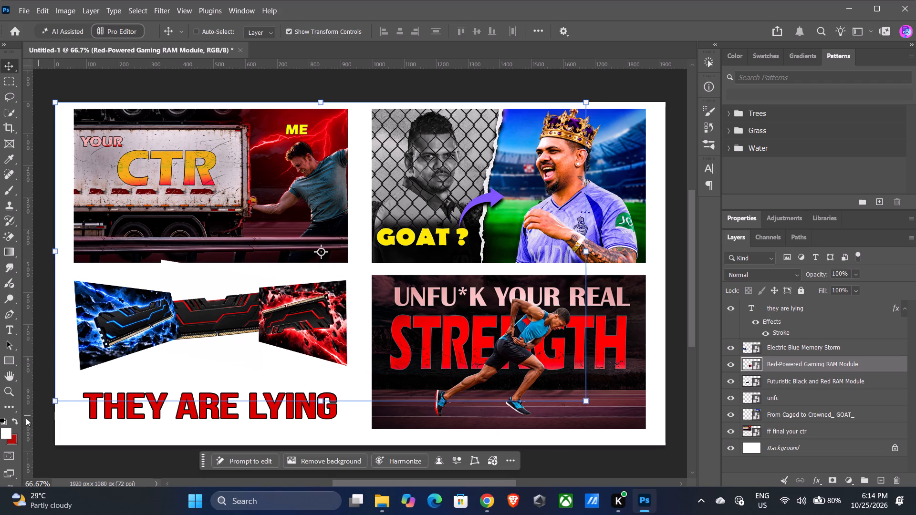
pyautogui.keyDown('ctrl'); pyautogui.moveTo(55, 401); pyautogui.dragTo(60, 399); pyautogui.keyUp('ctrl')
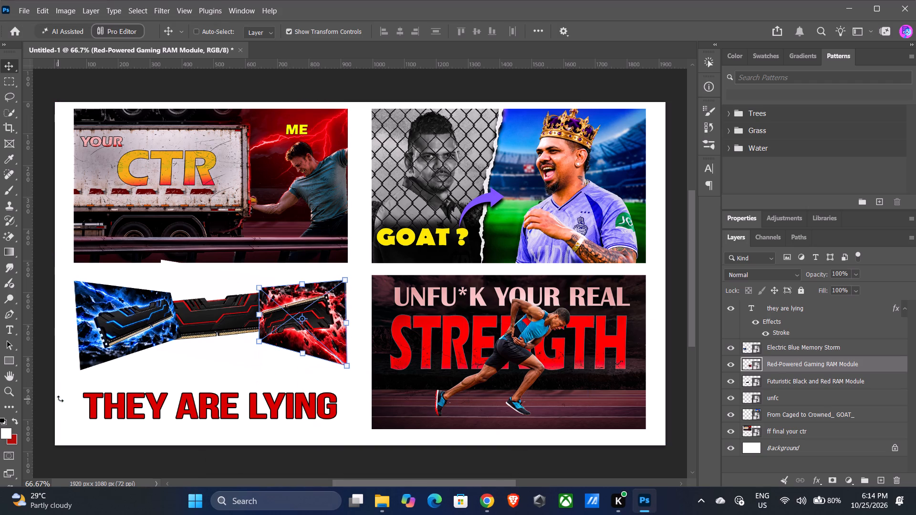
pyautogui.keyDown('ctrl'); pyautogui.moveTo(60, 399); pyautogui.dragTo(65, 394); pyautogui.keyUp('ctrl')
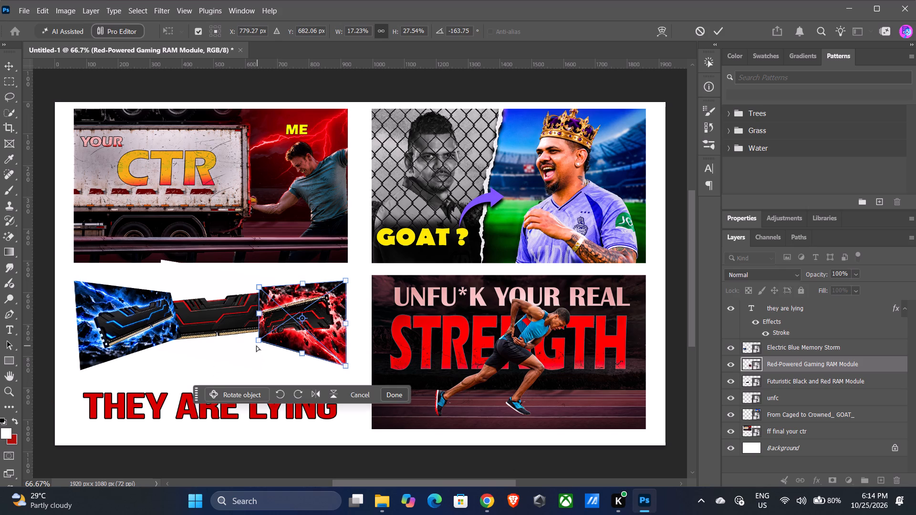
pyautogui.keyDown('ctrl'); pyautogui.moveTo(259, 339); pyautogui.dragTo(261, 334); pyautogui.keyUp('ctrl')
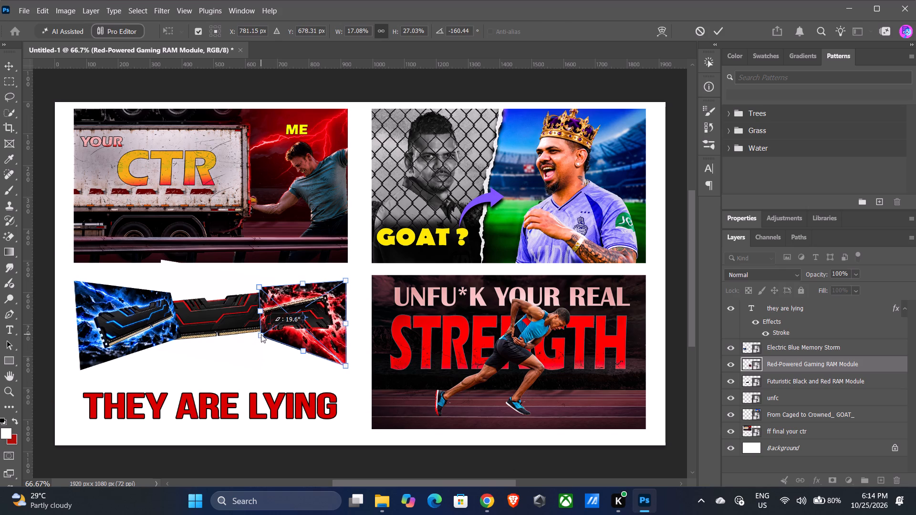
pyautogui.keyDown('ctrl'); pyautogui.moveTo(261, 334); pyautogui.dragTo(261, 331); pyautogui.keyUp('ctrl')
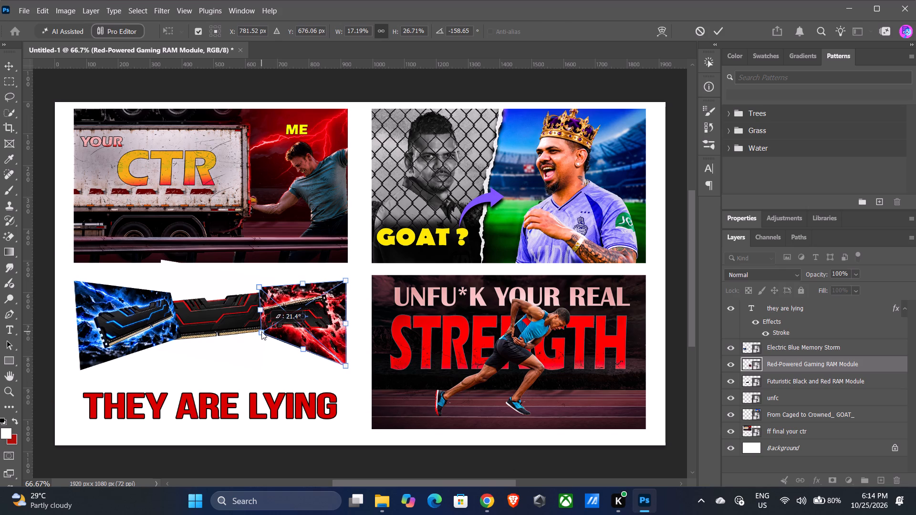
pyautogui.keyDown('ctrl'); pyautogui.moveTo(261, 331); pyautogui.dragTo(261, 331); pyautogui.keyUp('ctrl')
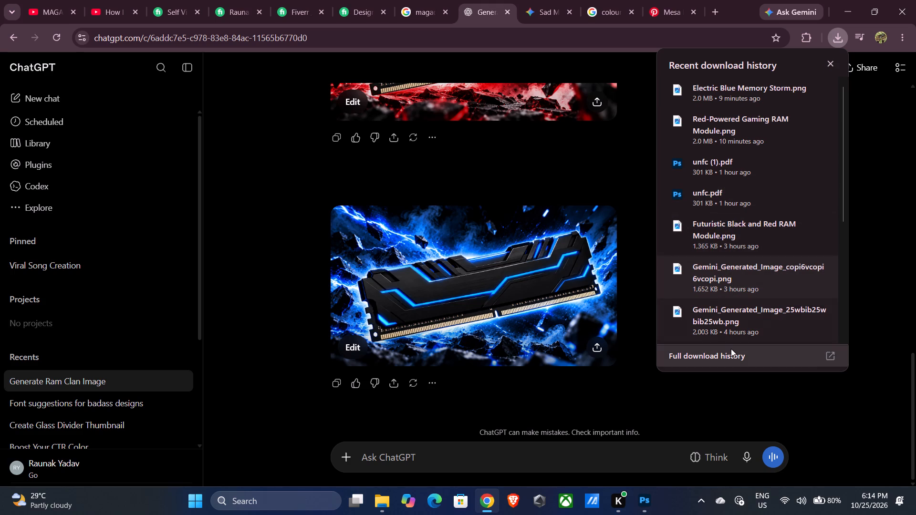
pyautogui.moveTo(732, 329); pyautogui.dragTo(644, 499)
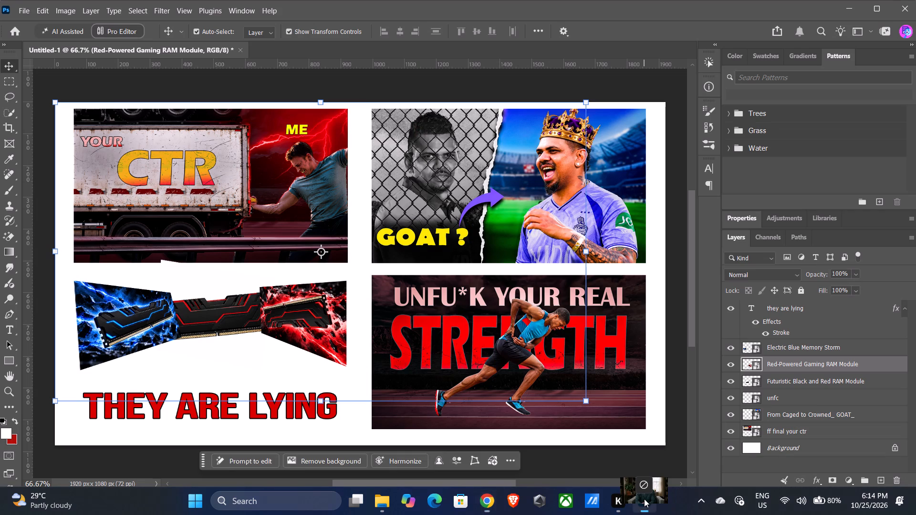
pyautogui.moveTo(644, 499); pyautogui.dragTo(434, 383)
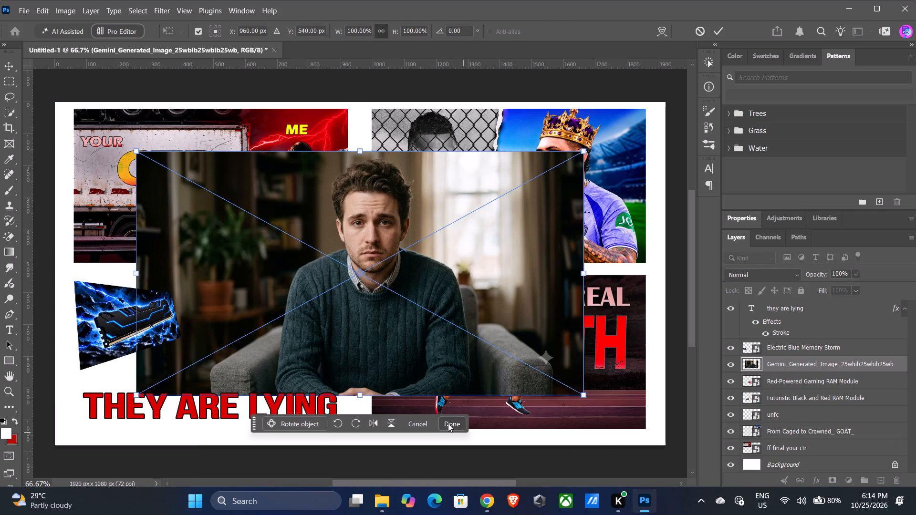
pyautogui.click(448, 423)
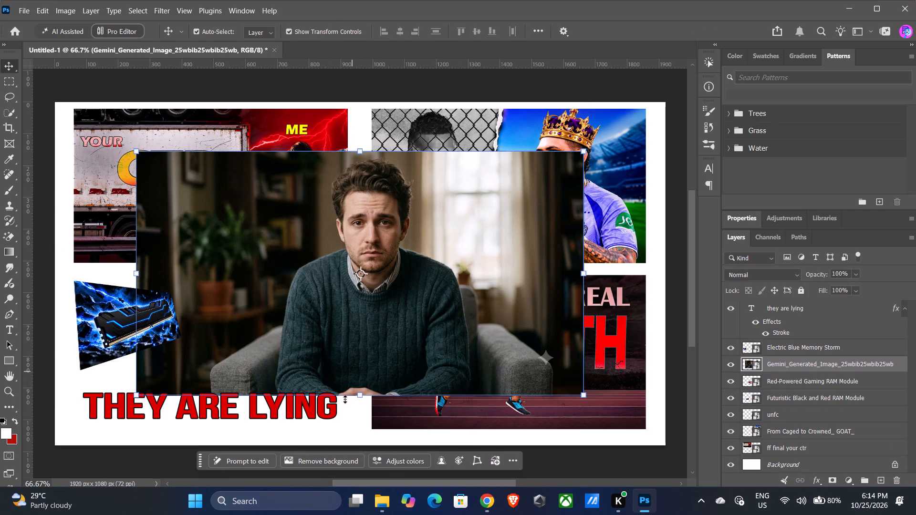
# Remove the background from the seated man's image and move its layer above the "they are lying" text layer.
pyautogui.click(319, 458)
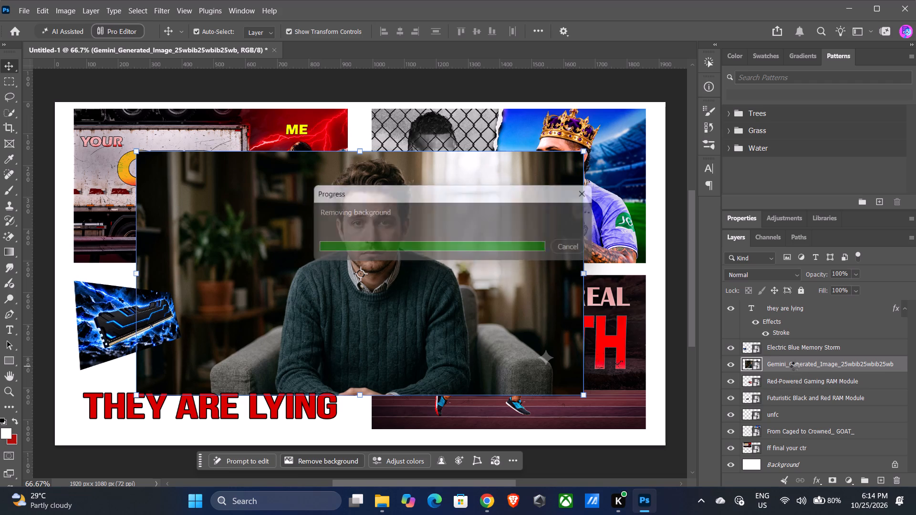
pyautogui.moveTo(806, 364); pyautogui.dragTo(808, 297)
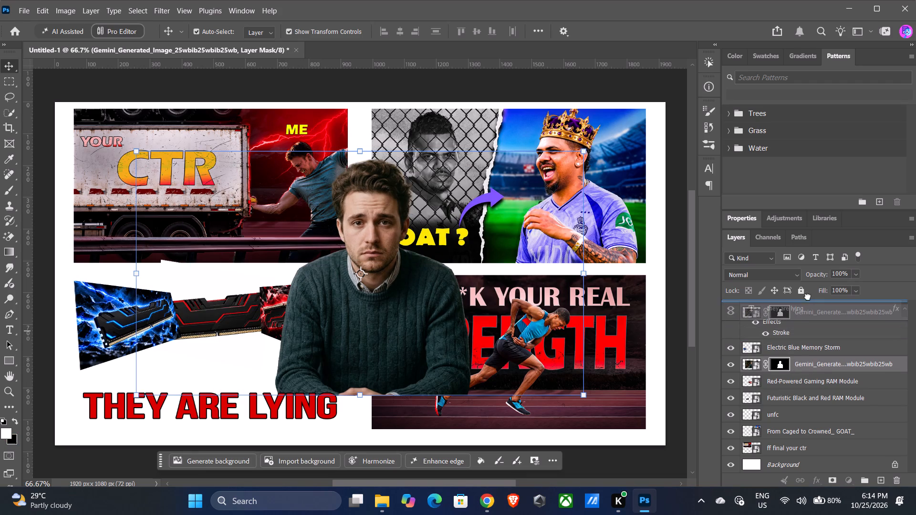
pyautogui.moveTo(808, 297); pyautogui.dragTo(811, 272)
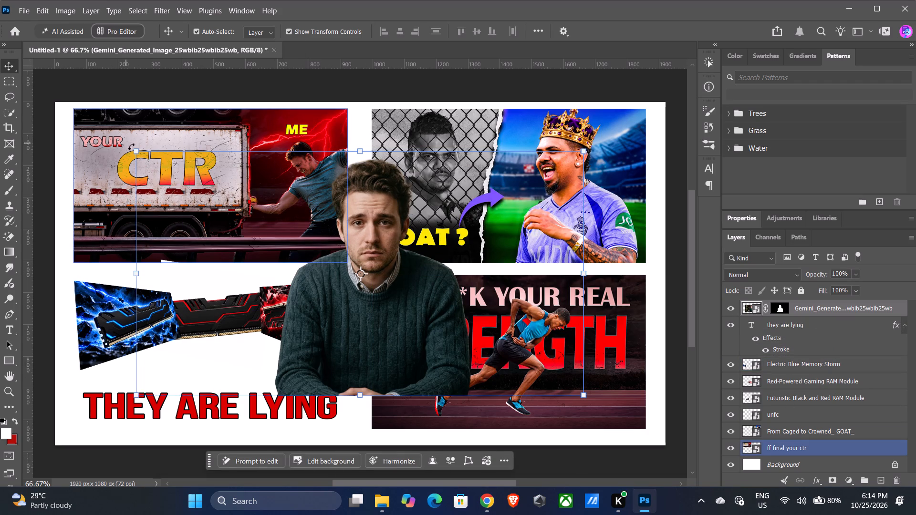
# Scale the seated man to about 58% and position him centrally in front of the RAM panels, overlapping the top of the text.
pyautogui.moveTo(135, 150); pyautogui.dragTo(270, 238)
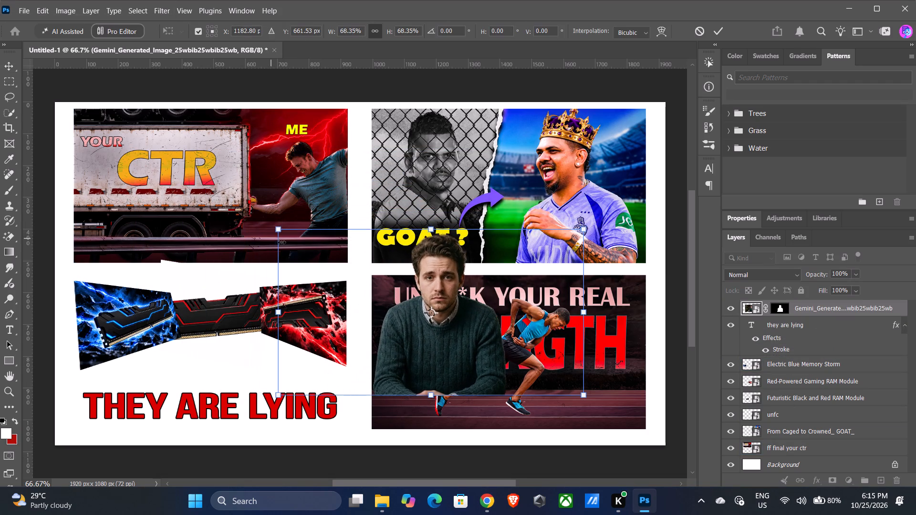
pyautogui.moveTo(447, 344); pyautogui.dragTo(222, 353)
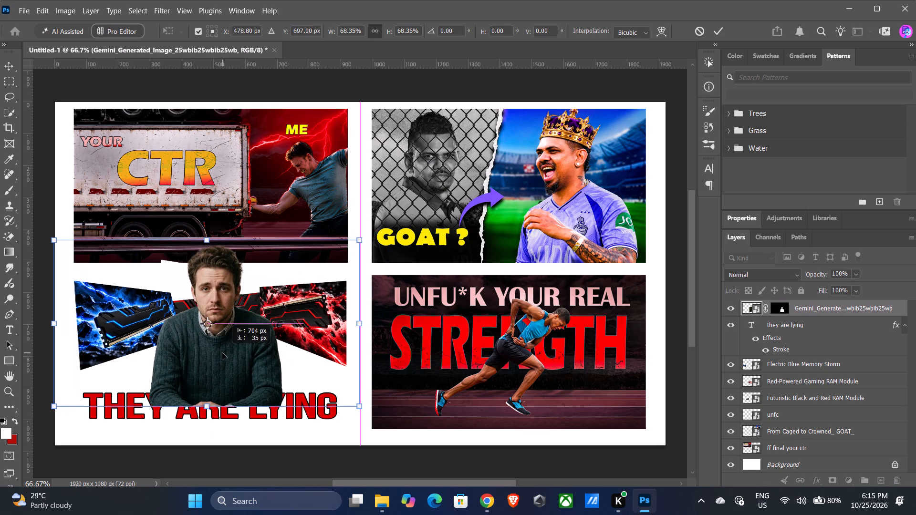
pyautogui.moveTo(222, 353); pyautogui.dragTo(221, 353)
pyautogui.moveTo(356, 405); pyautogui.dragTo(314, 376)
pyautogui.moveTo(215, 349); pyautogui.dragTo(235, 359)
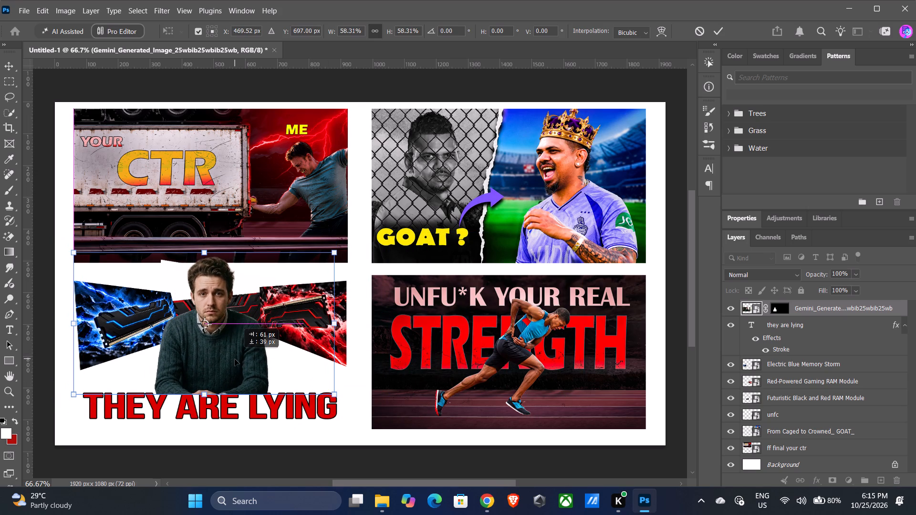
pyautogui.moveTo(235, 359); pyautogui.dragTo(236, 366)
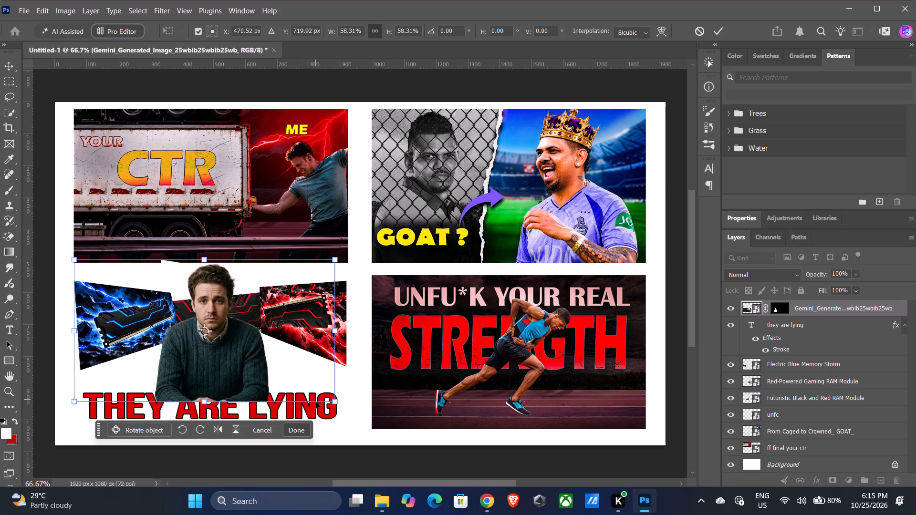
pyautogui.click(297, 433)
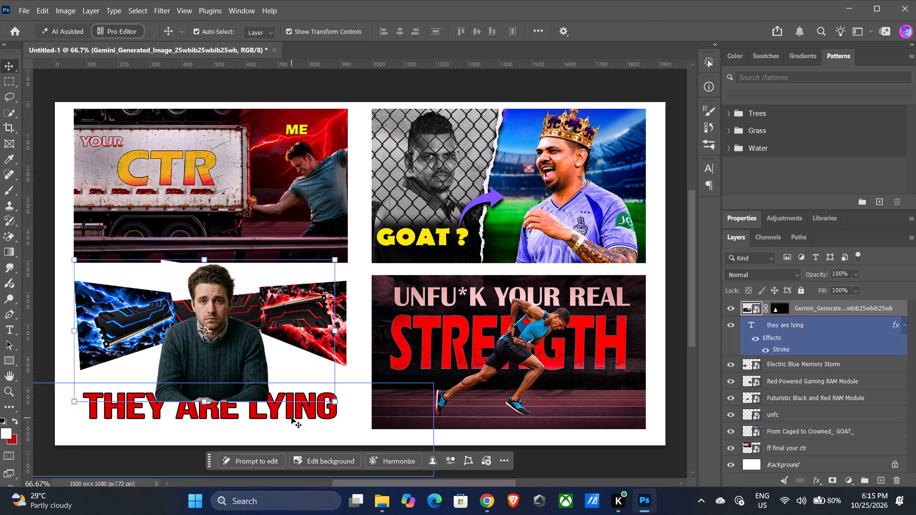
# Move the "they are lying" text layer above the seated man's layer and raise the text slightly over his lower torso.
pyautogui.scroll(4, 865, 399)
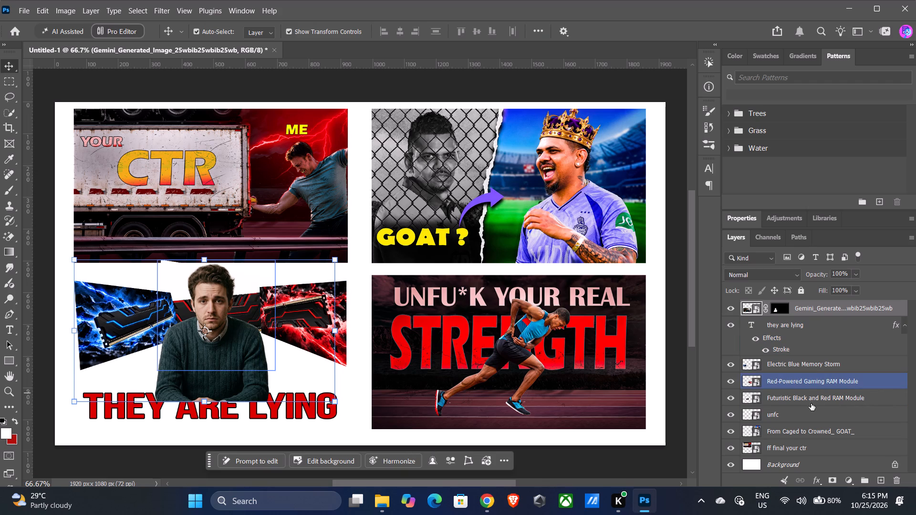
pyautogui.scroll(2, 810, 400)
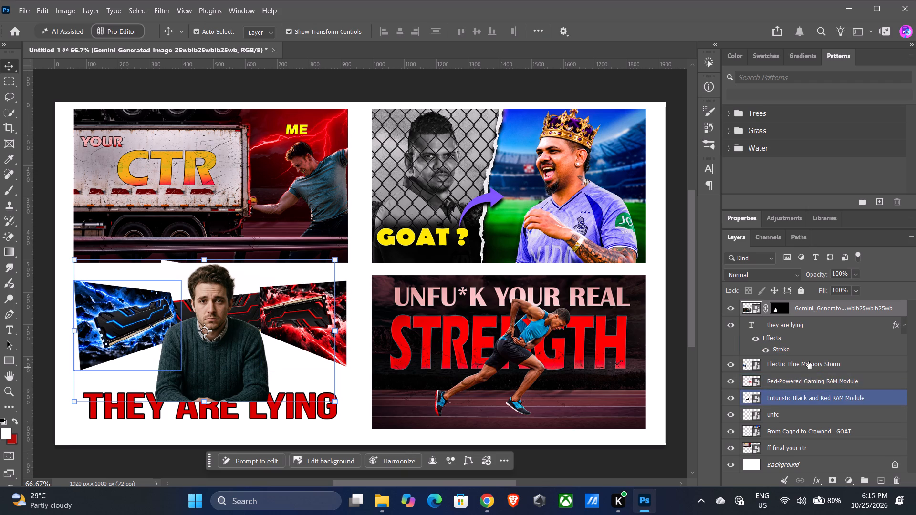
pyautogui.scroll(-2, 808, 361)
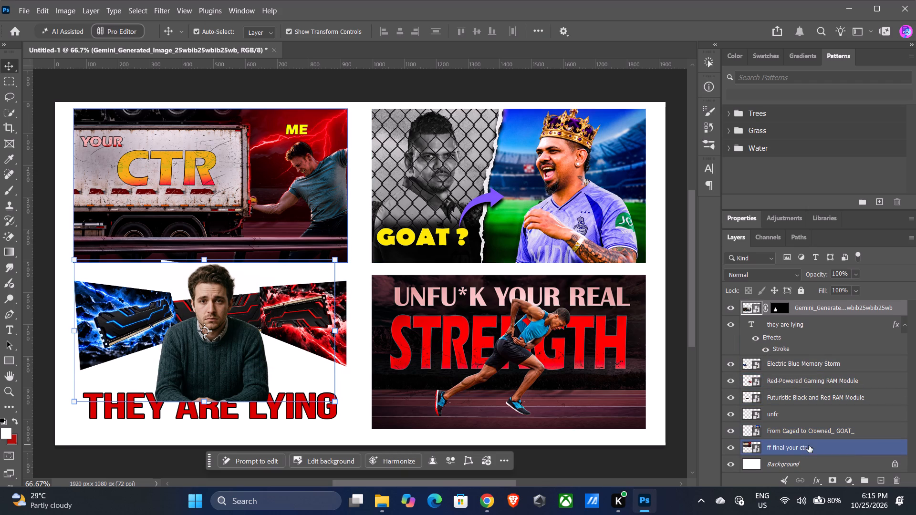
pyautogui.scroll(1, 809, 445)
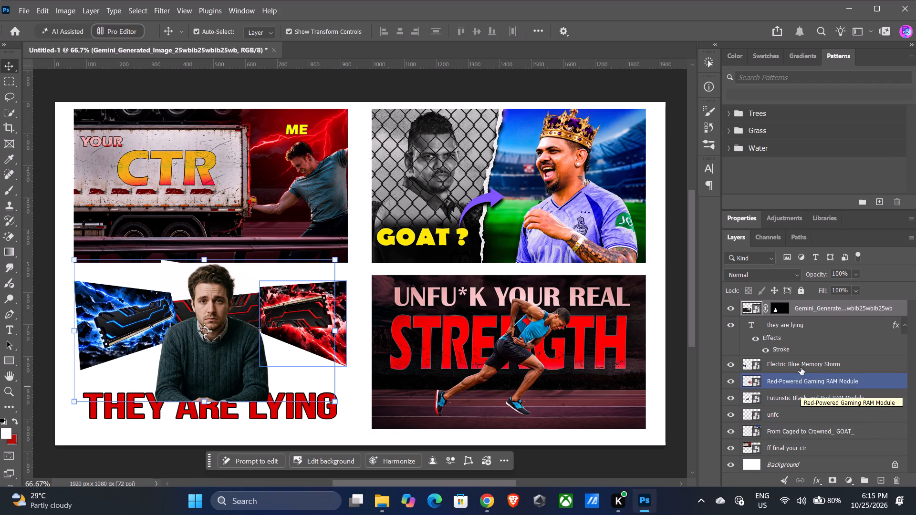
pyautogui.moveTo(782, 327); pyautogui.dragTo(783, 309)
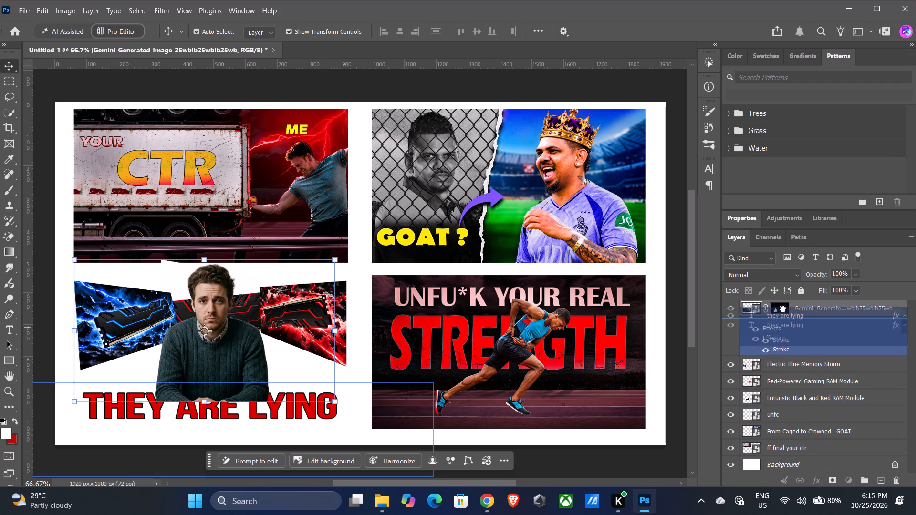
pyautogui.moveTo(783, 309); pyautogui.dragTo(783, 292)
pyautogui.moveTo(247, 405); pyautogui.dragTo(248, 402)
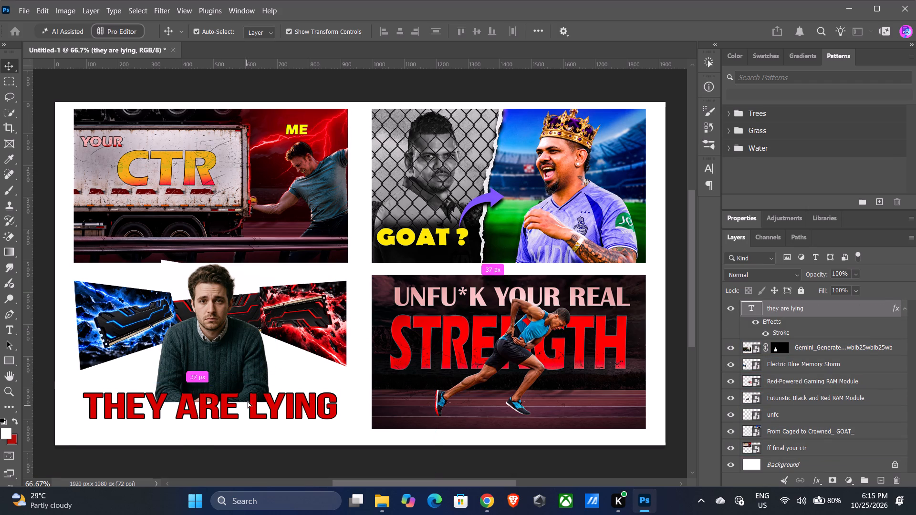
pyautogui.moveTo(248, 402); pyautogui.dragTo(249, 393)
# Change the "they are lying" text colour to bright yellow, ffe400.
pyautogui.tripleClick(250, 402)
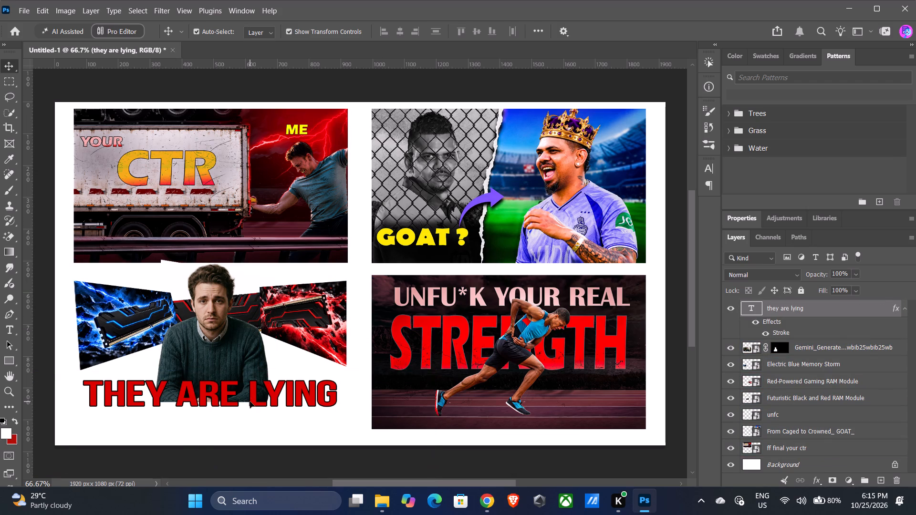
pyautogui.click(525, 27)
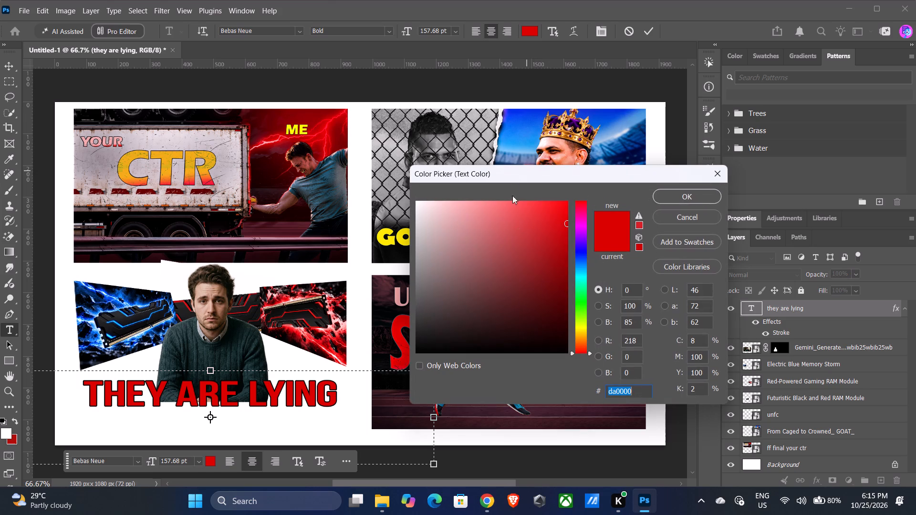
pyautogui.click(582, 329)
pyautogui.click(582, 327)
pyautogui.click(582, 327)
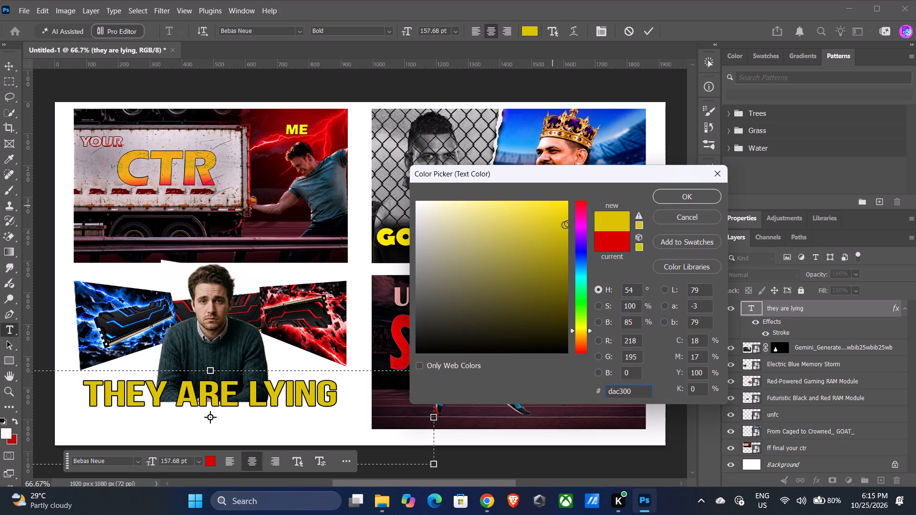
pyautogui.moveTo(561, 216); pyautogui.dragTo(600, 145)
pyautogui.click(698, 197)
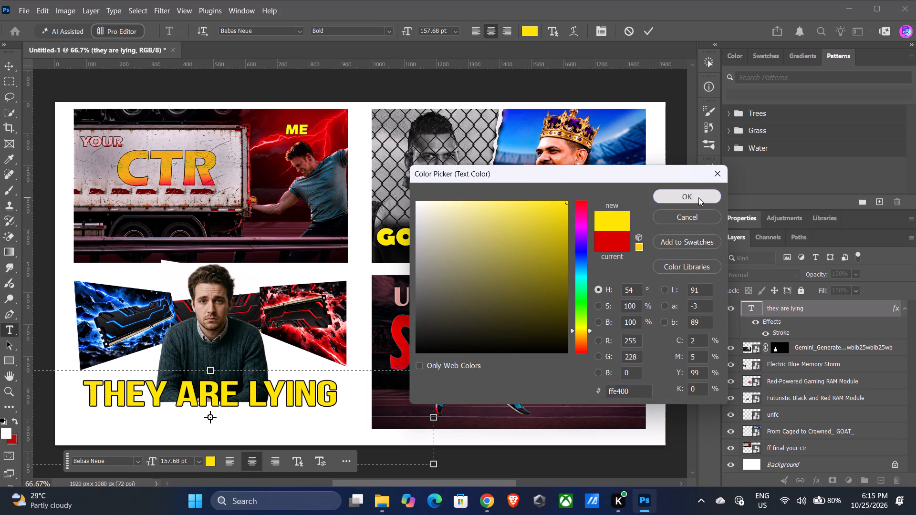
pyautogui.click(280, 342)
pyautogui.click(279, 342)
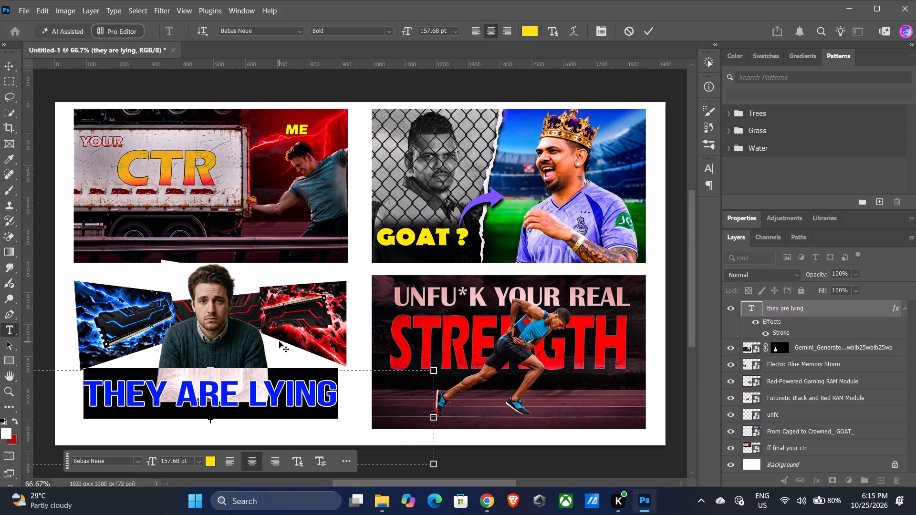
pyautogui.tripleClick(306, 354)
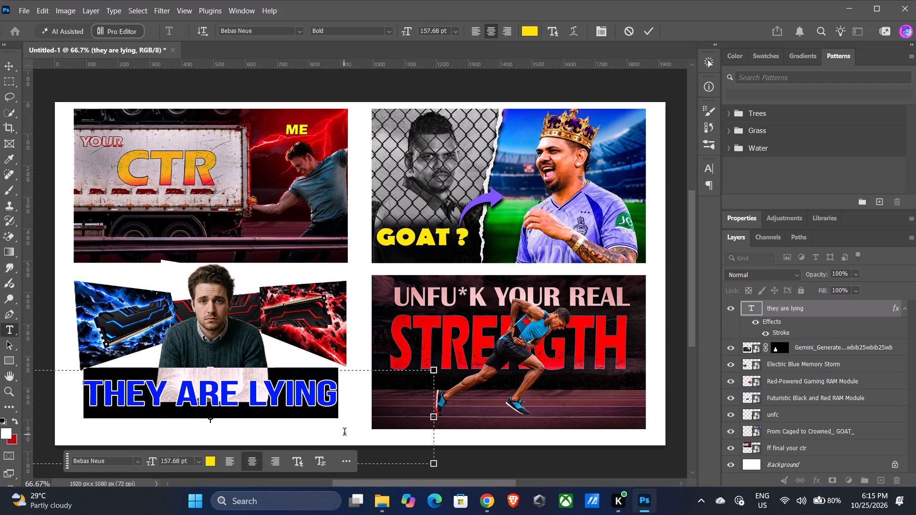
pyautogui.click(344, 432)
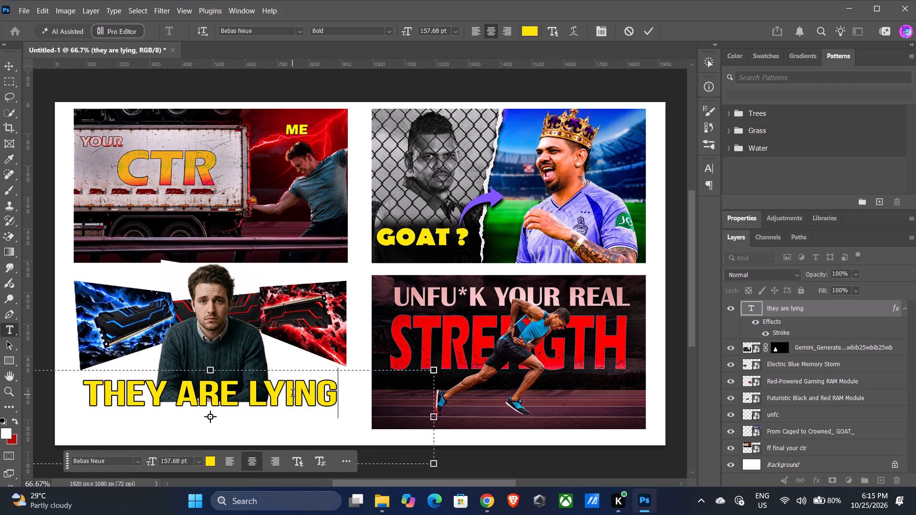
# Lower the "they are lying" text slightly so it covers the bottom edge of the seated man.
pyautogui.click(266, 405)
pyautogui.click(5, 65)
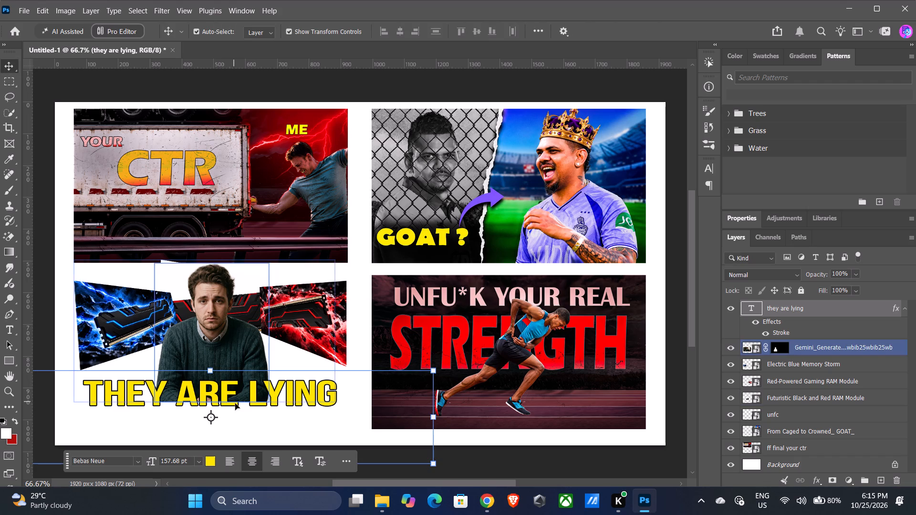
pyautogui.moveTo(243, 401); pyautogui.dragTo(242, 412)
# Move the Red-Powered Gaming RAM Module panel down about 23 px and align its outer edge with the truck thumbnail's edge above.
pyautogui.click(303, 324)
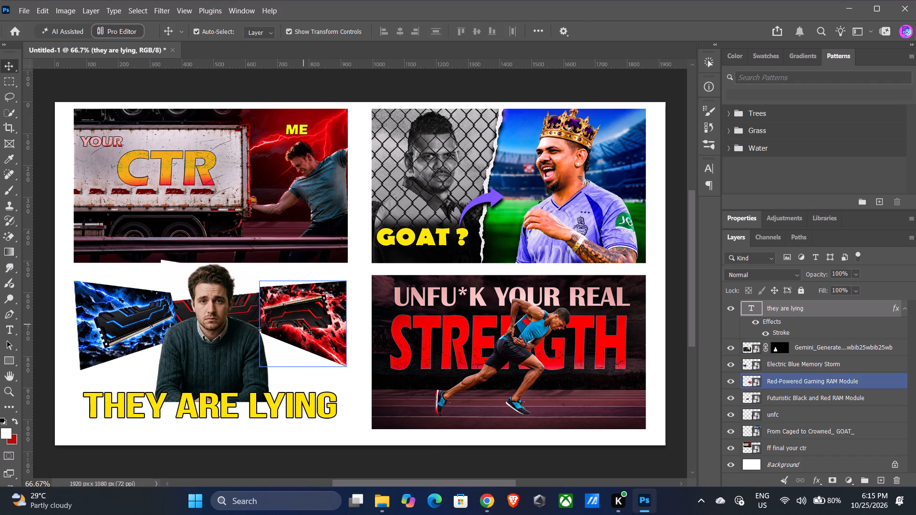
pyautogui.click(304, 322)
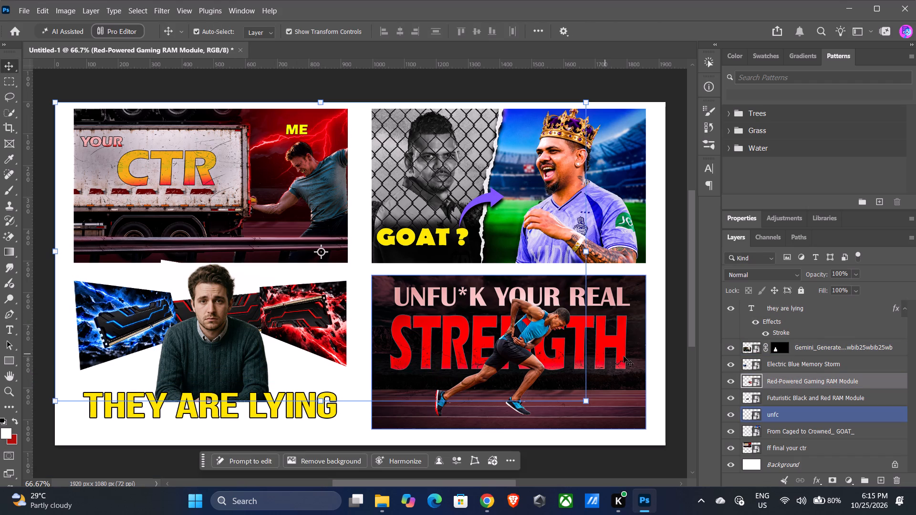
pyautogui.click(314, 315)
pyautogui.moveTo(314, 315); pyautogui.dragTo(313, 319)
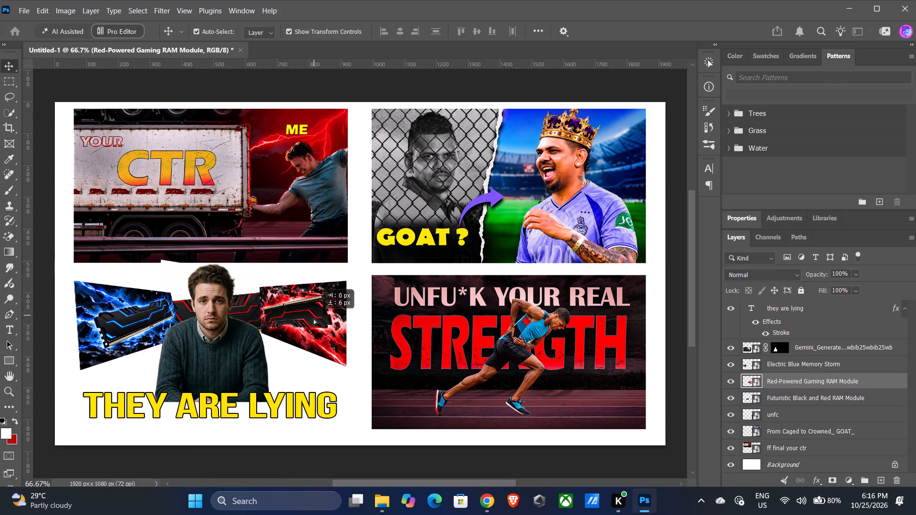
pyautogui.moveTo(313, 319); pyautogui.dragTo(313, 325)
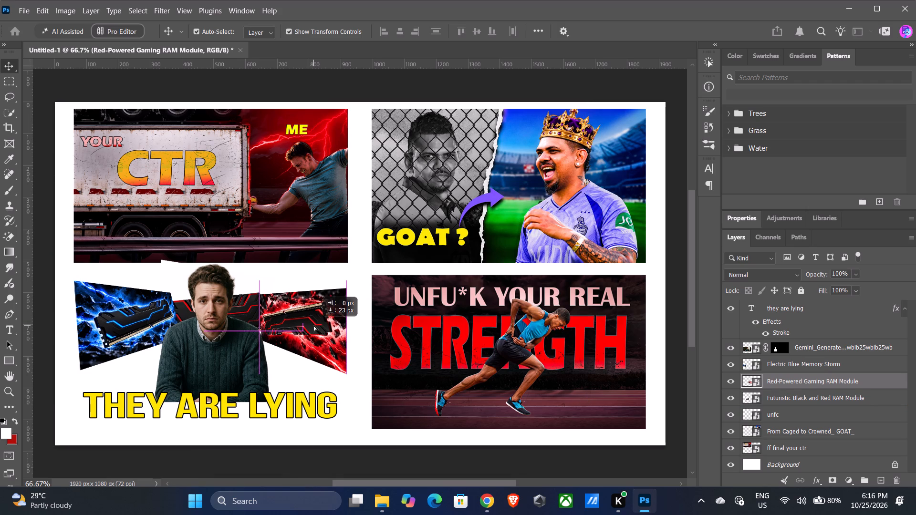
pyautogui.moveTo(313, 325); pyautogui.dragTo(300, 325)
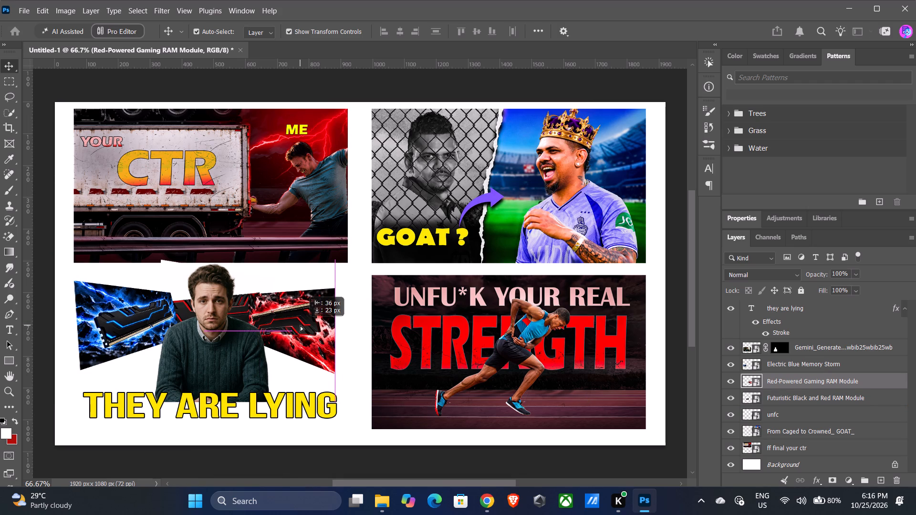
pyautogui.moveTo(300, 325); pyautogui.dragTo(305, 325)
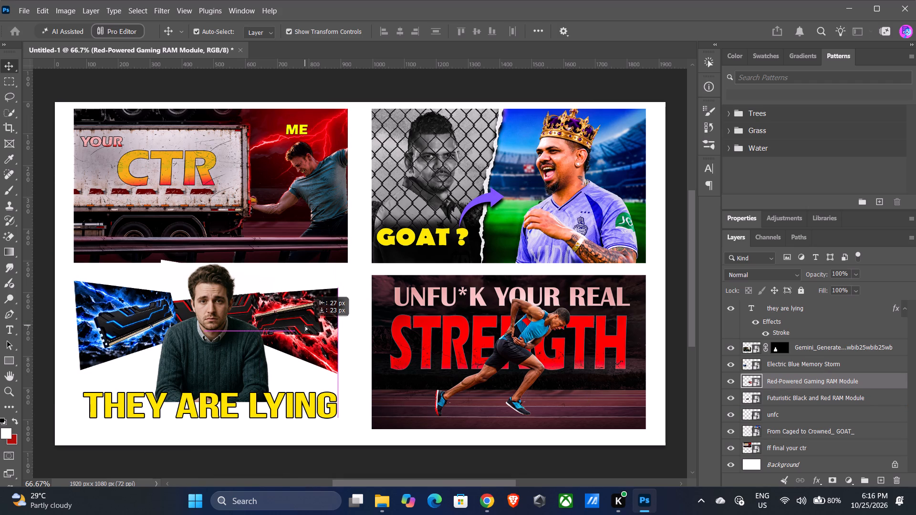
pyautogui.moveTo(305, 325); pyautogui.dragTo(310, 325)
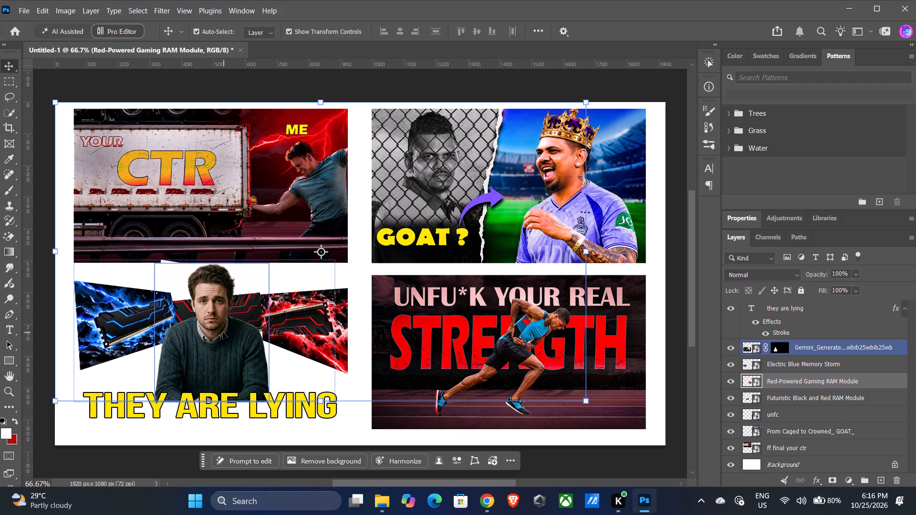
pyautogui.click(319, 325)
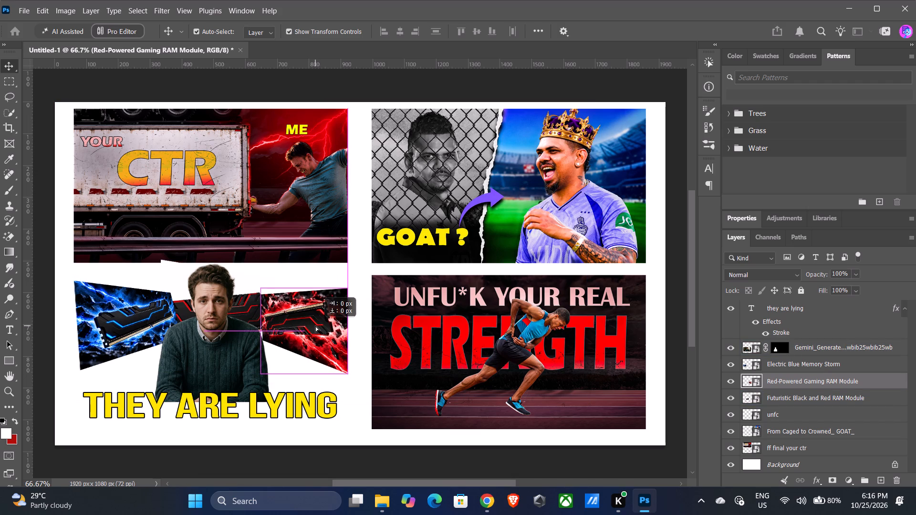
# Lower the Electric Blue Memory Storm panel slightly and distort its lower outer corner slightly outward and upward.
pyautogui.click(121, 327)
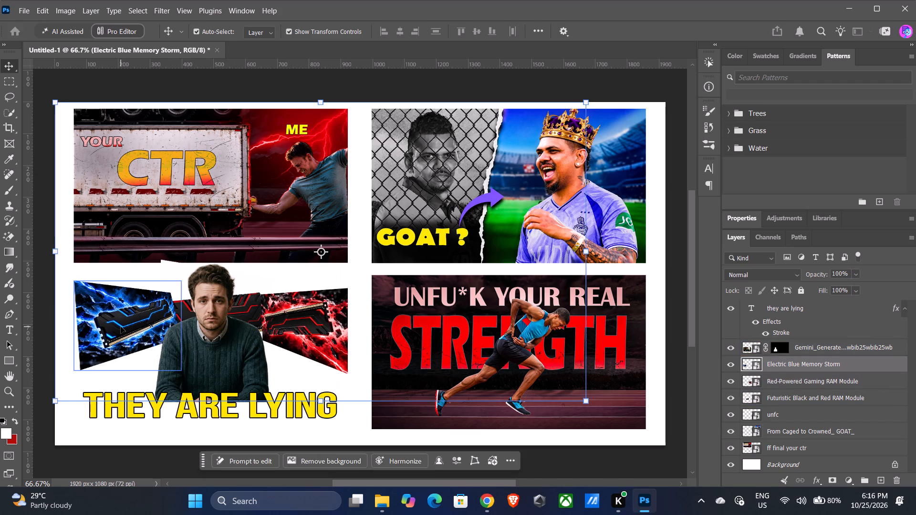
pyautogui.moveTo(120, 326); pyautogui.dragTo(120, 330)
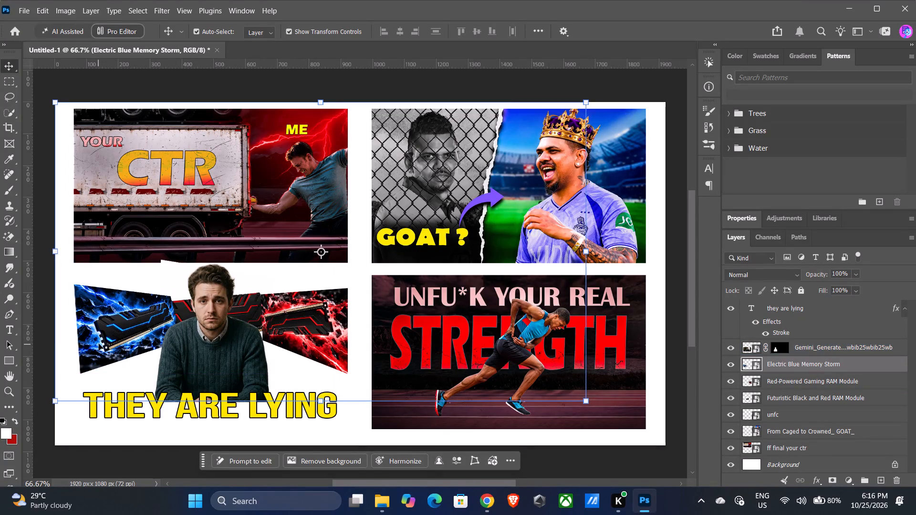
pyautogui.click(99, 344)
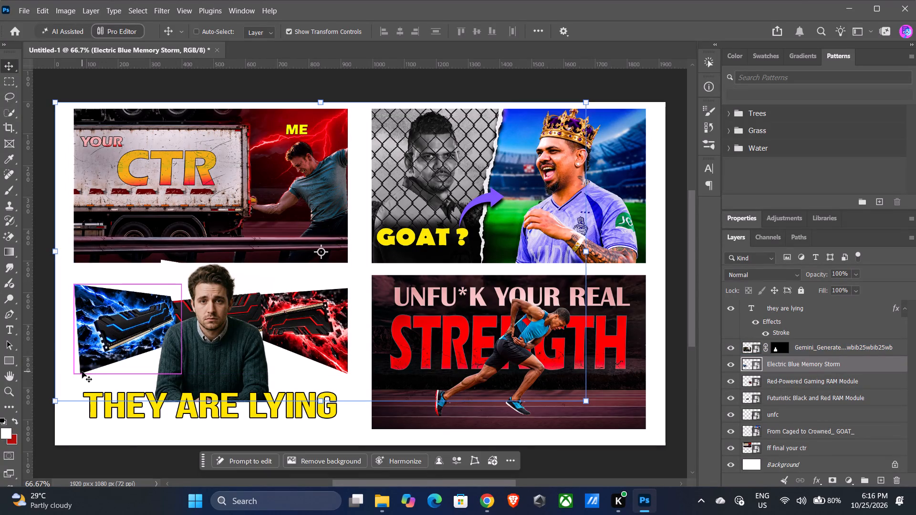
pyautogui.keyDown('ctrl'); pyautogui.click(53, 399); pyautogui.keyUp('ctrl')
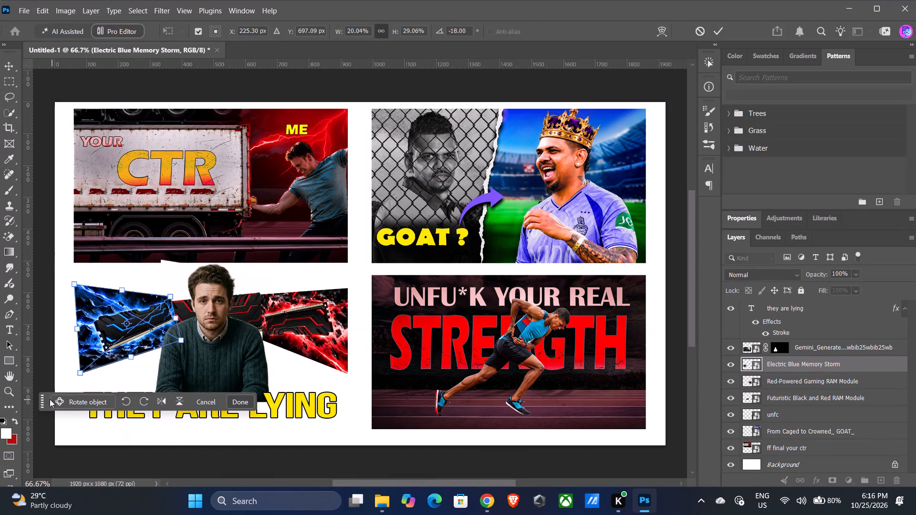
pyautogui.keyDown('ctrl'); pyautogui.moveTo(82, 373); pyautogui.dragTo(75, 375); pyautogui.keyUp('ctrl')
pyautogui.keyDown('ctrl'); pyautogui.click(80, 370); pyautogui.keyUp('ctrl')
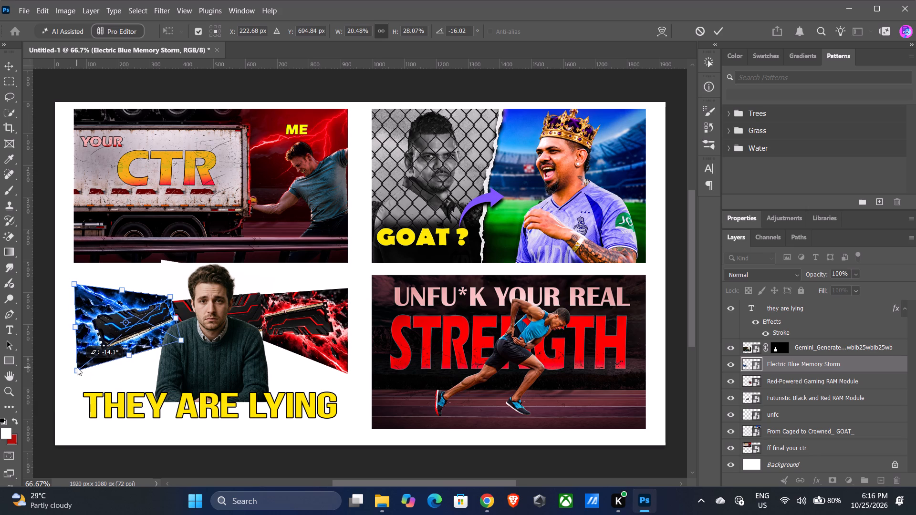
pyautogui.click(243, 401)
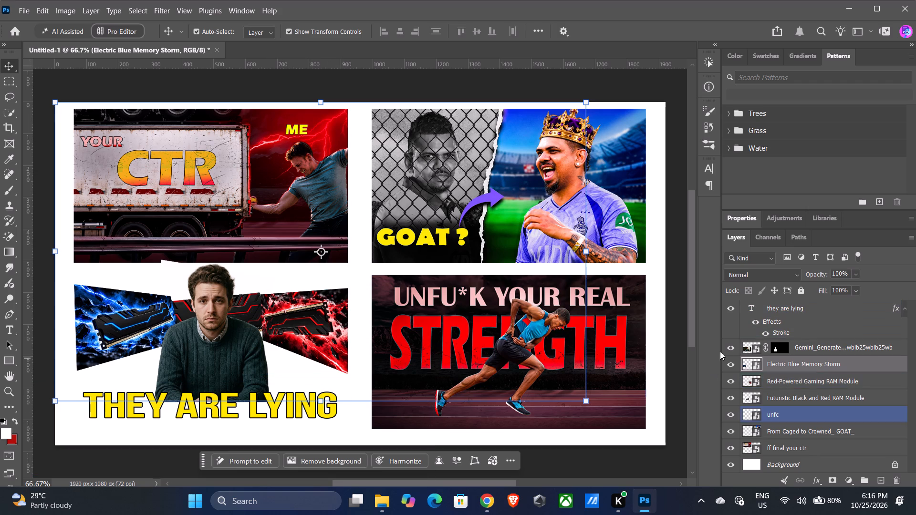
# Hide the Electric Blue Memory Storm layer and the seated man's layer to expose the middle RAM module.
pyautogui.click(730, 366)
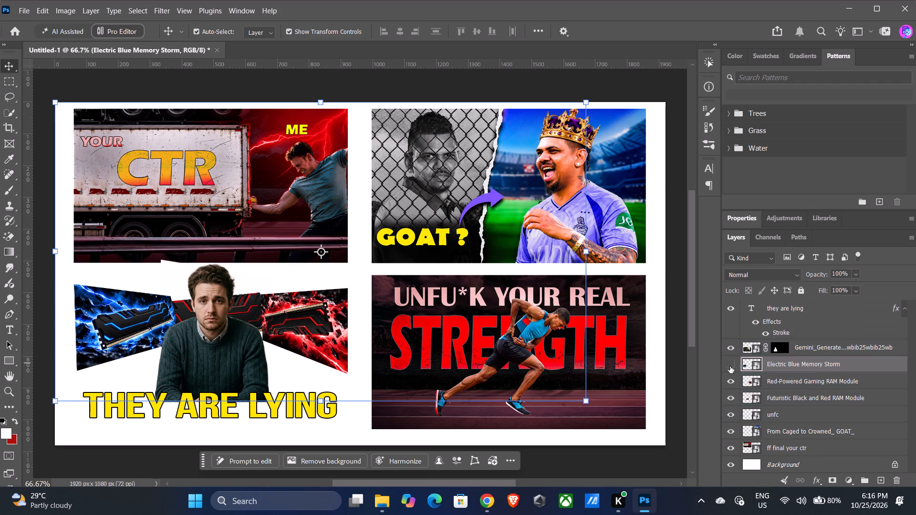
pyautogui.scroll(2, 737, 357)
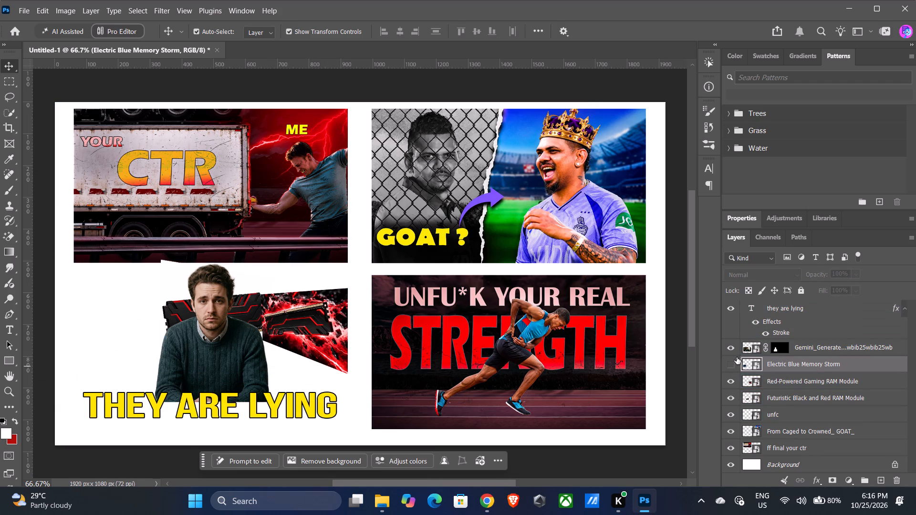
pyautogui.scroll(1, 737, 357)
pyautogui.click(729, 348)
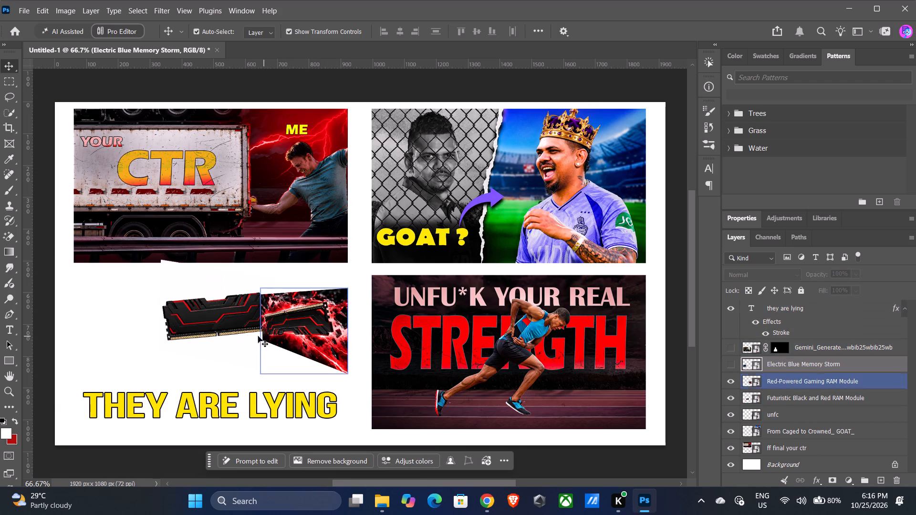
# Rotate the Futuristic Black and Red RAM Module to about 14.84° and distort its upper corner outward to widen it toward the blue panel.
pyautogui.click(221, 320)
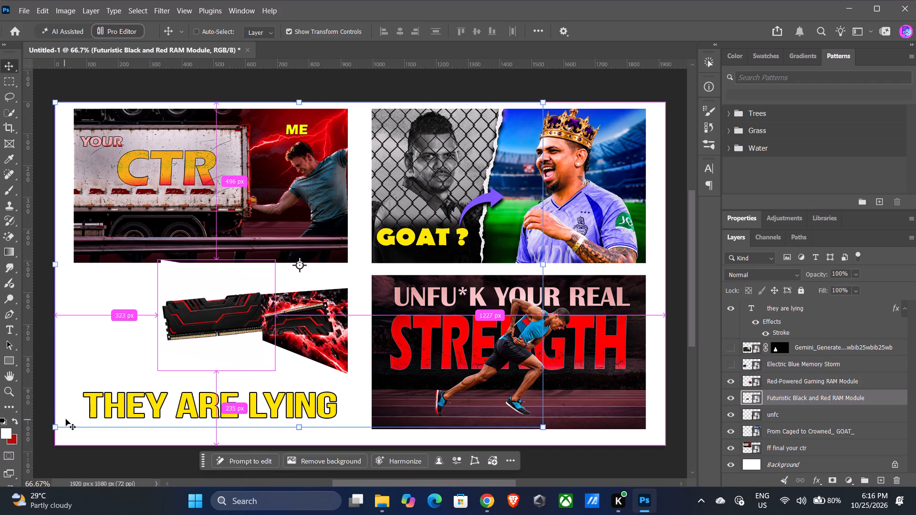
pyautogui.moveTo(53, 437); pyautogui.dragTo(51, 428)
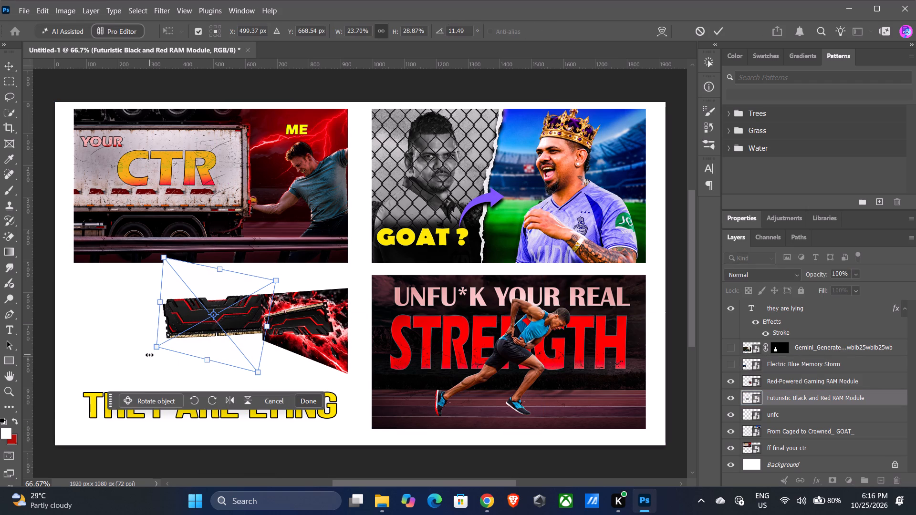
pyautogui.moveTo(149, 355); pyautogui.dragTo(148, 351)
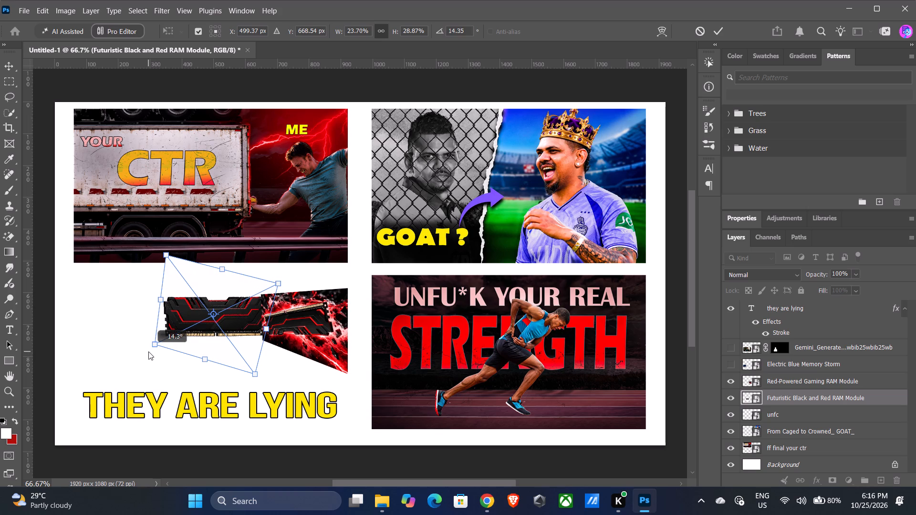
pyautogui.moveTo(148, 351); pyautogui.dragTo(148, 351)
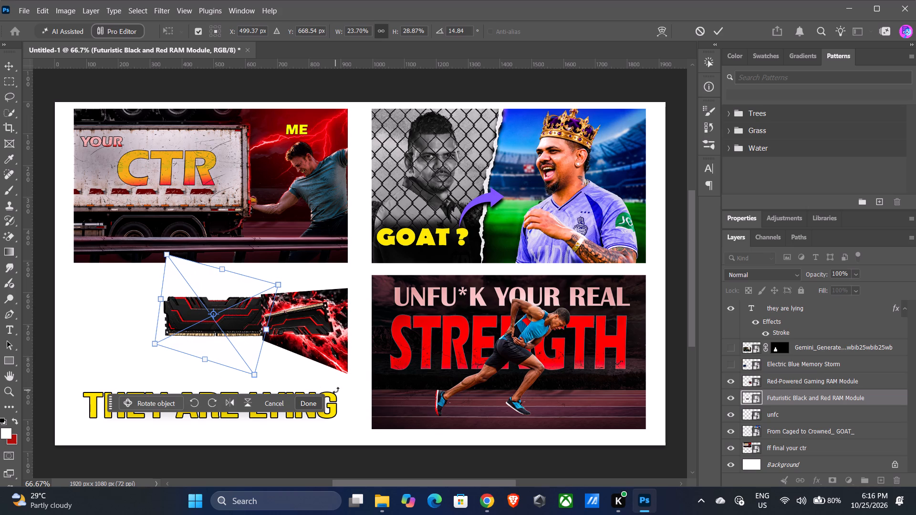
pyautogui.keyDown('ctrl'); pyautogui.moveTo(167, 254); pyautogui.dragTo(157, 261); pyautogui.keyUp('ctrl')
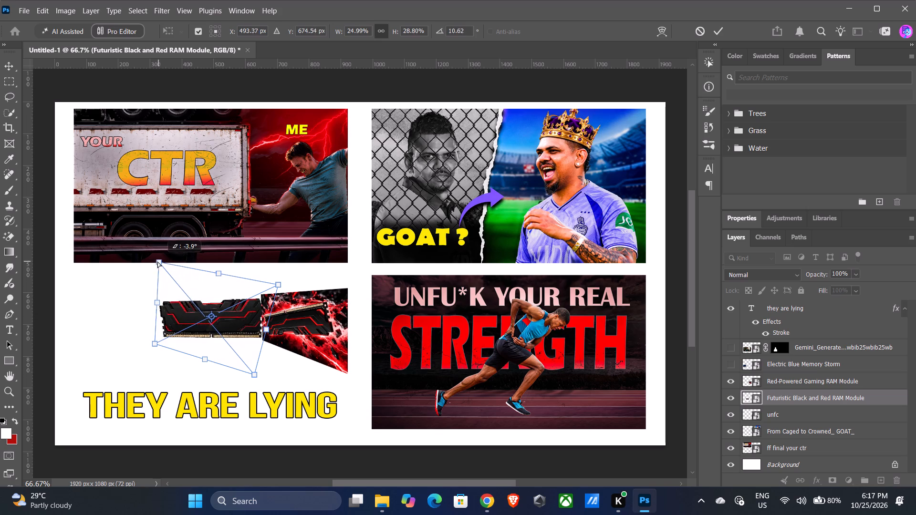
pyautogui.keyDown('ctrl'); pyautogui.moveTo(157, 261); pyautogui.dragTo(148, 256); pyautogui.keyUp('ctrl')
pyautogui.click(309, 404)
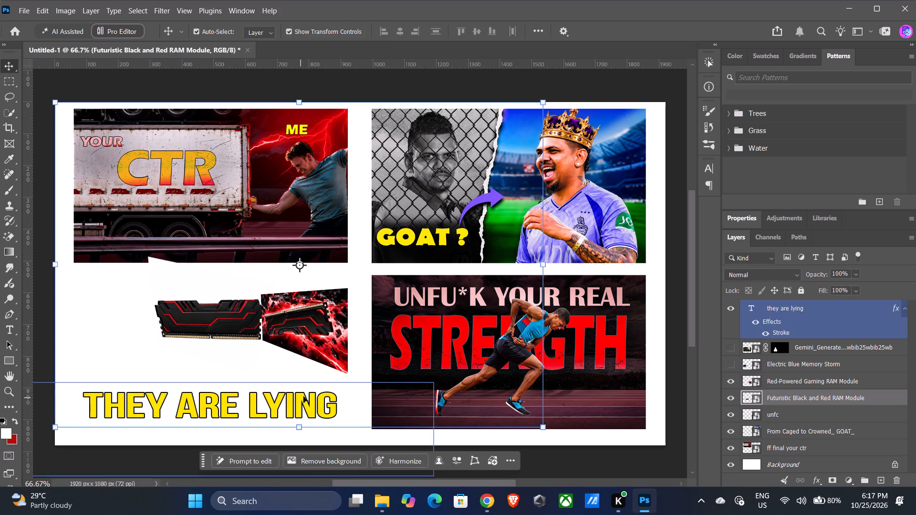
# Show the Electric Blue Memory Storm layer and the seated man's layer again.
pyautogui.click(729, 366)
pyautogui.click(729, 345)
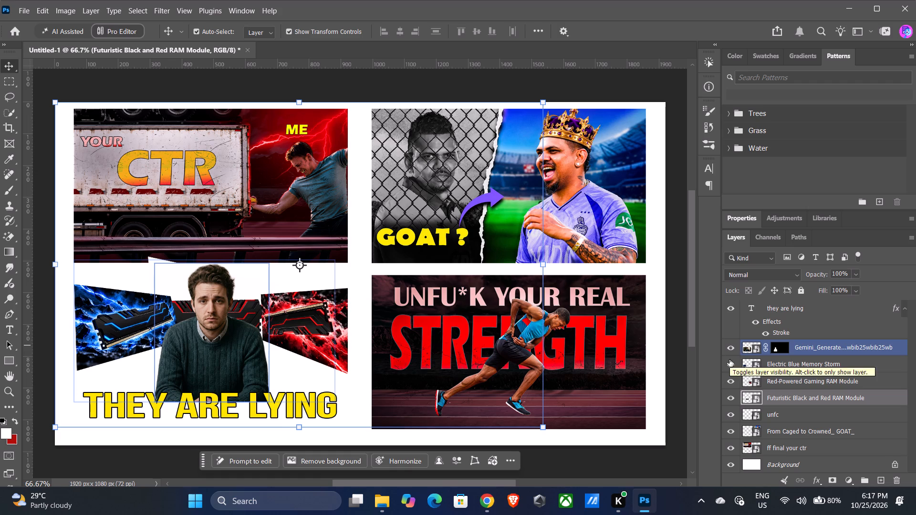
# Toggle the blue and red RAM panels' visibility to check them, and hide the Futuristic Black and Red RAM Module layer.
pyautogui.click(730, 364)
pyautogui.click(730, 364)
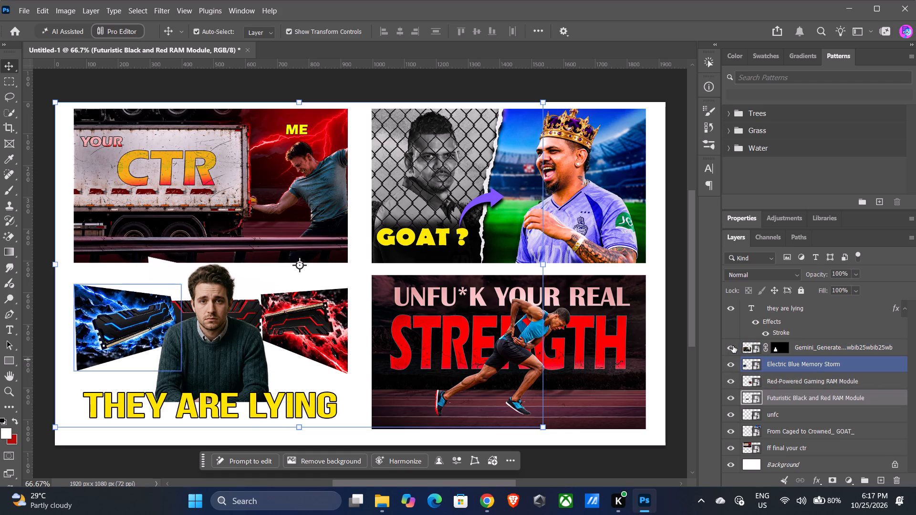
pyautogui.click(730, 383)
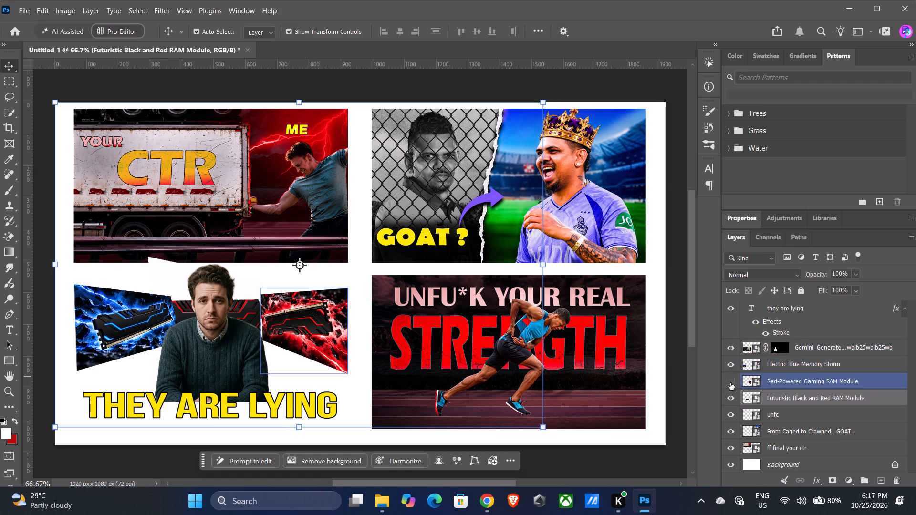
pyautogui.click(730, 383)
pyautogui.click(729, 397)
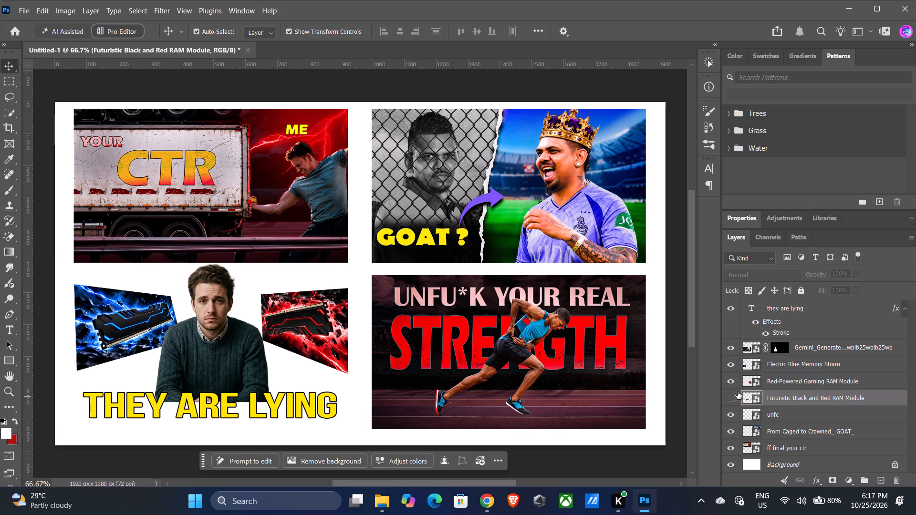
# Distort the Red-Powered Gaming RAM Module's upper inner corner slightly downward.
pyautogui.click(786, 383)
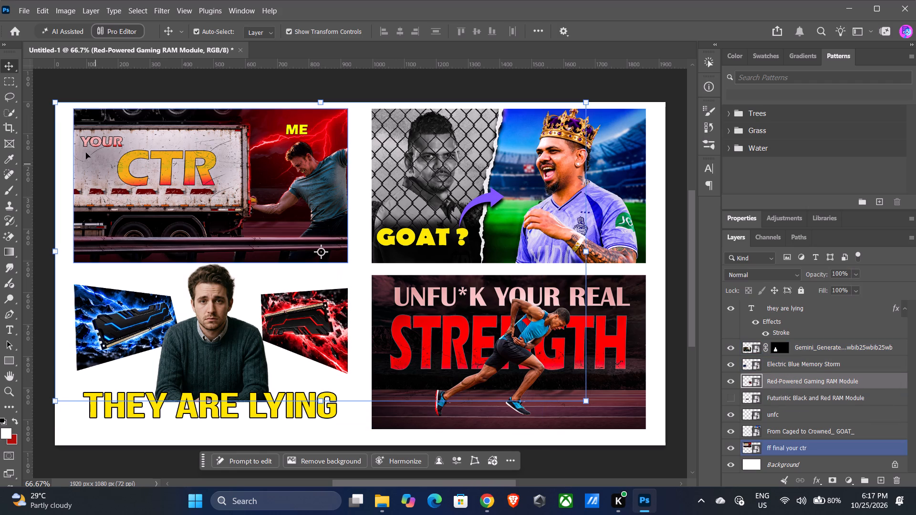
pyautogui.click(54, 103)
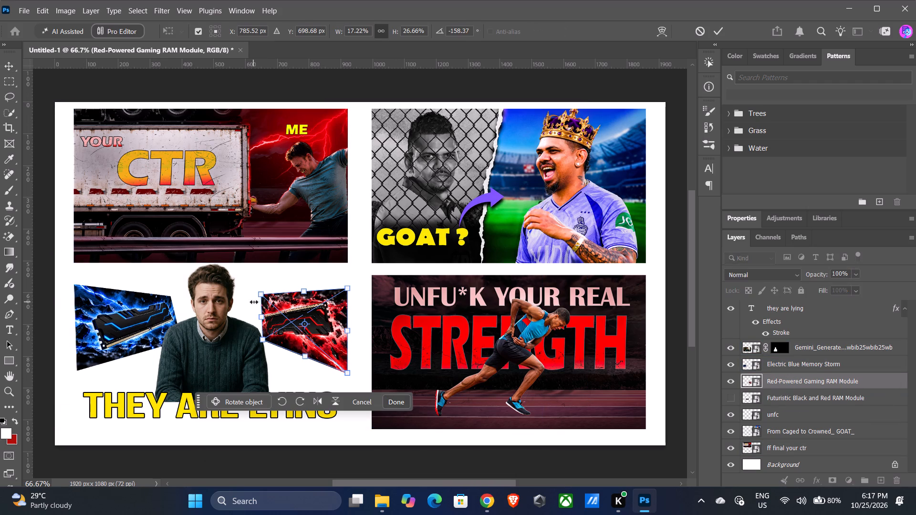
pyautogui.keyDown('ctrl'); pyautogui.moveTo(260, 294); pyautogui.dragTo(255, 294); pyautogui.keyUp('ctrl')
pyautogui.keyDown('ctrl'); pyautogui.click(262, 292); pyautogui.keyUp('ctrl')
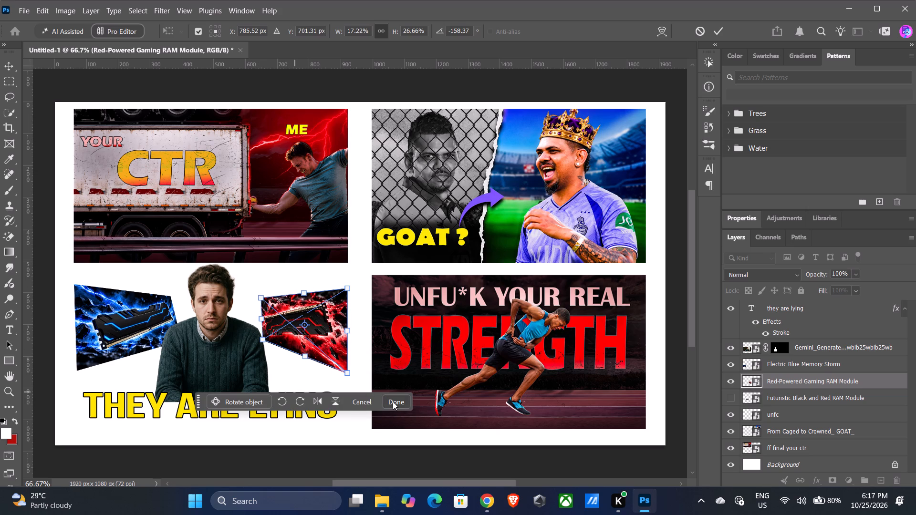
pyautogui.click(393, 402)
# Distort the Electric Blue Memory Storm panel's two inner corners away from the seated man to narrow the panel.
pyautogui.click(128, 333)
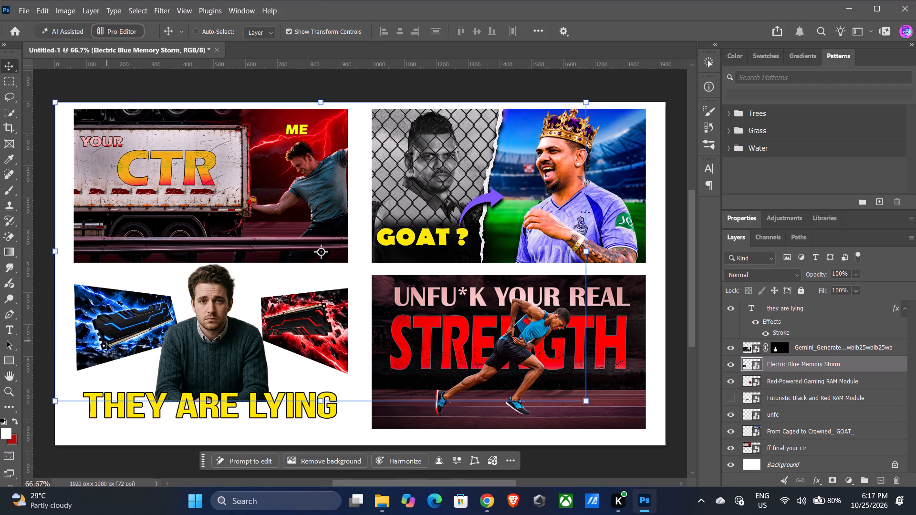
pyautogui.keyDown('ctrl'); pyautogui.moveTo(56, 400); pyautogui.dragTo(64, 400); pyautogui.keyUp('ctrl')
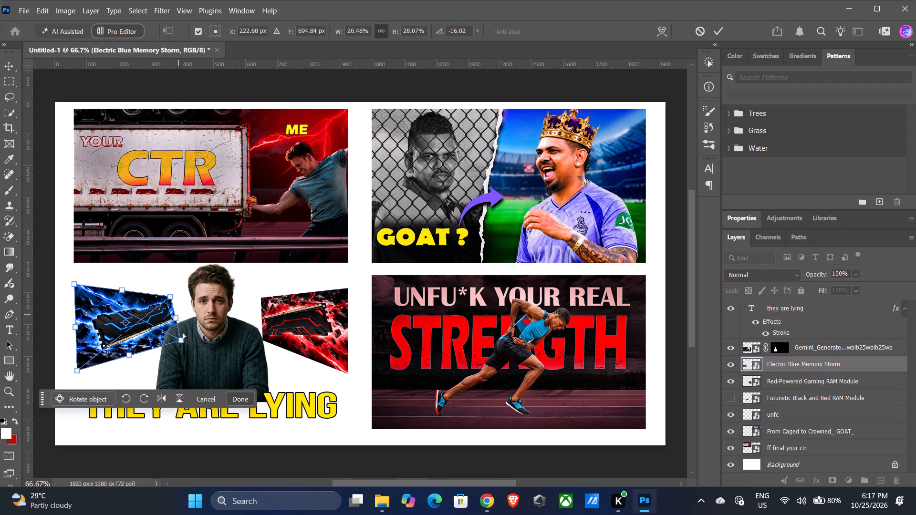
pyautogui.keyDown('ctrl'); pyautogui.moveTo(181, 341); pyautogui.dragTo(170, 342); pyautogui.keyUp('ctrl')
pyautogui.keyDown('ctrl'); pyautogui.moveTo(181, 340); pyautogui.dragTo(169, 340); pyautogui.keyUp('ctrl')
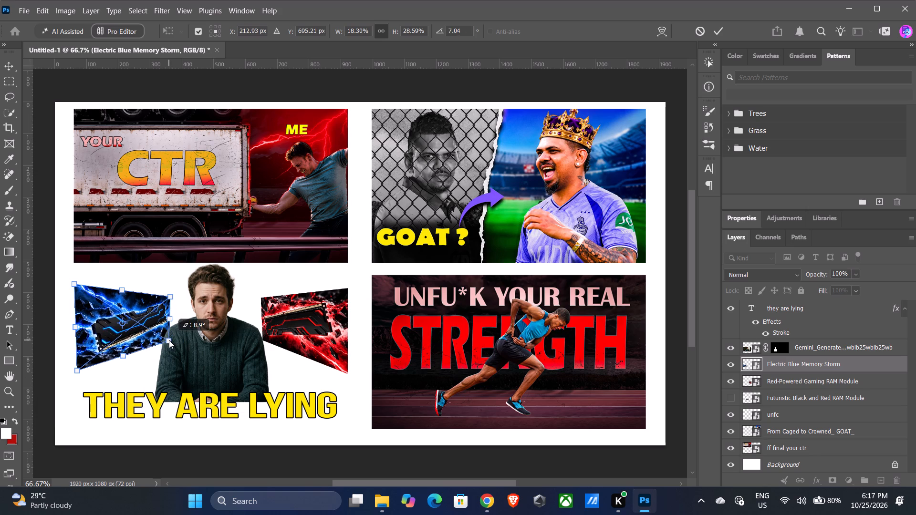
pyautogui.keyDown('ctrl'); pyautogui.moveTo(169, 340); pyautogui.dragTo(167, 337); pyautogui.keyUp('ctrl')
pyautogui.keyDown('ctrl'); pyautogui.click(170, 298); pyautogui.keyUp('ctrl')
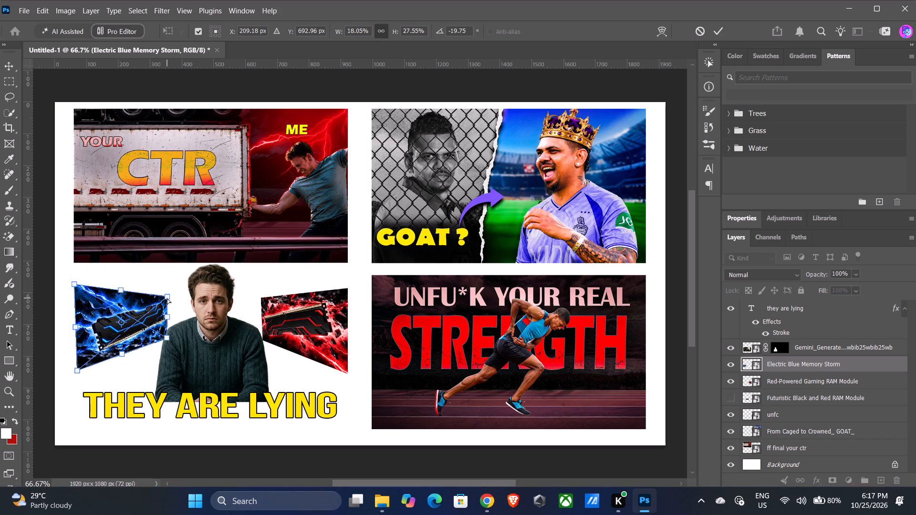
pyautogui.keyDown('ctrl'); pyautogui.click(166, 337); pyautogui.keyUp('ctrl')
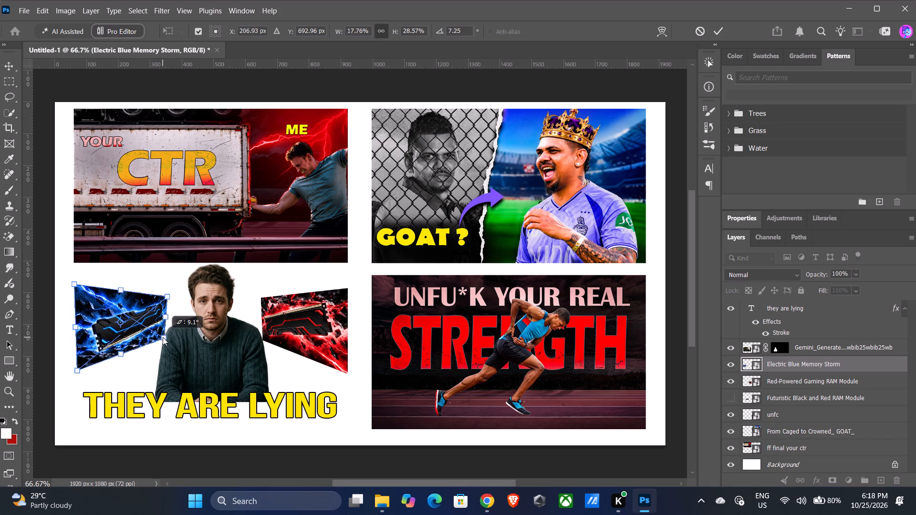
pyautogui.keyDown('ctrl'); pyautogui.moveTo(167, 295); pyautogui.dragTo(160, 296); pyautogui.keyUp('ctrl')
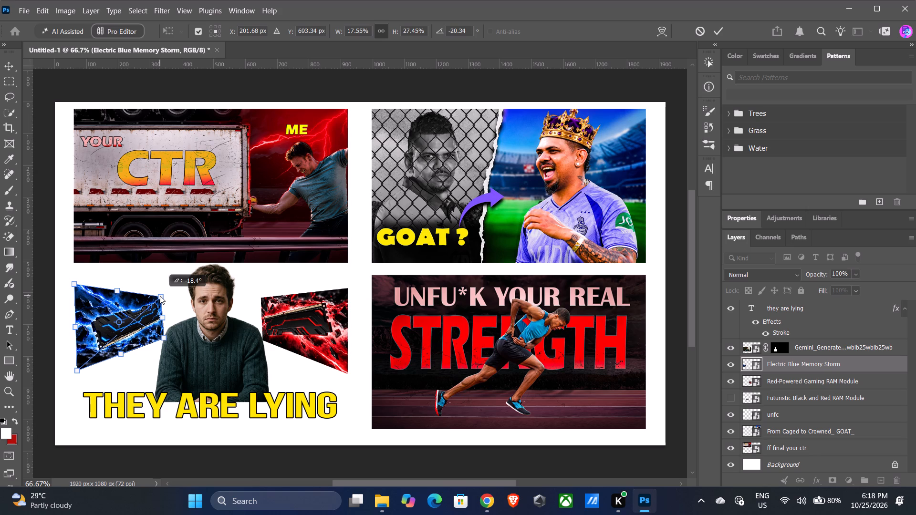
pyautogui.keyDown('ctrl'); pyautogui.moveTo(160, 296); pyautogui.dragTo(154, 296); pyautogui.keyUp('ctrl')
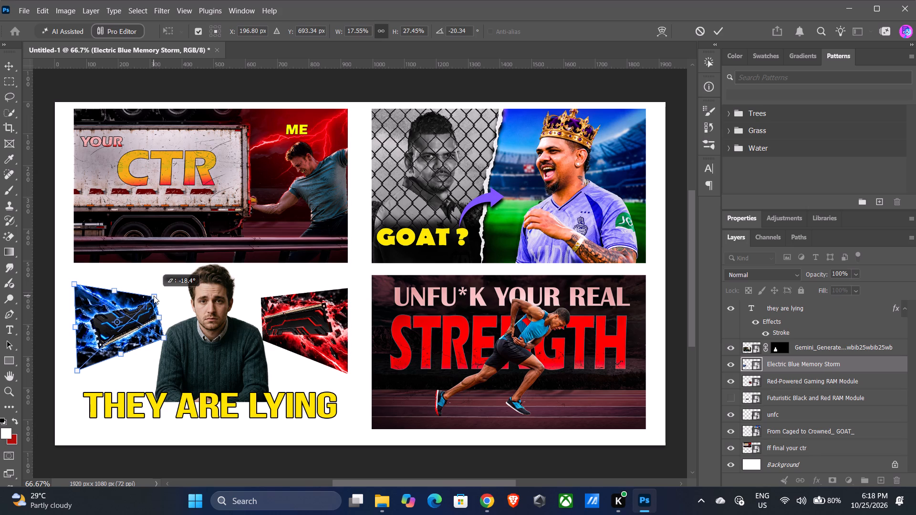
pyautogui.keyDown('ctrl'); pyautogui.moveTo(154, 296); pyautogui.dragTo(156, 292); pyautogui.keyUp('ctrl')
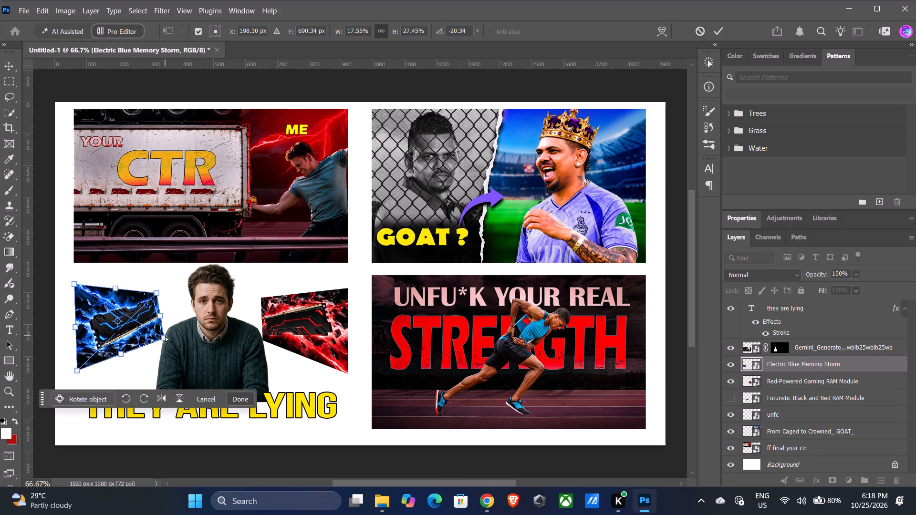
pyautogui.keyDown('ctrl'); pyautogui.click(165, 336); pyautogui.keyUp('ctrl')
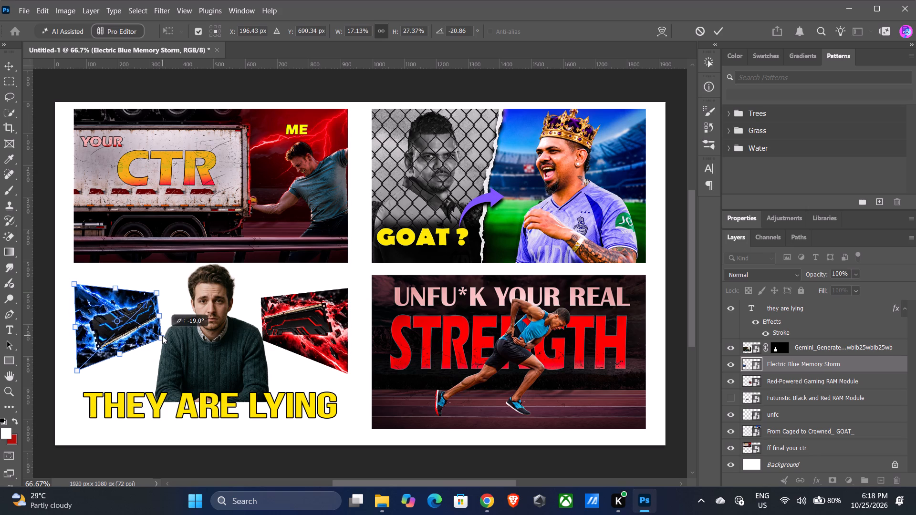
pyautogui.click(240, 400)
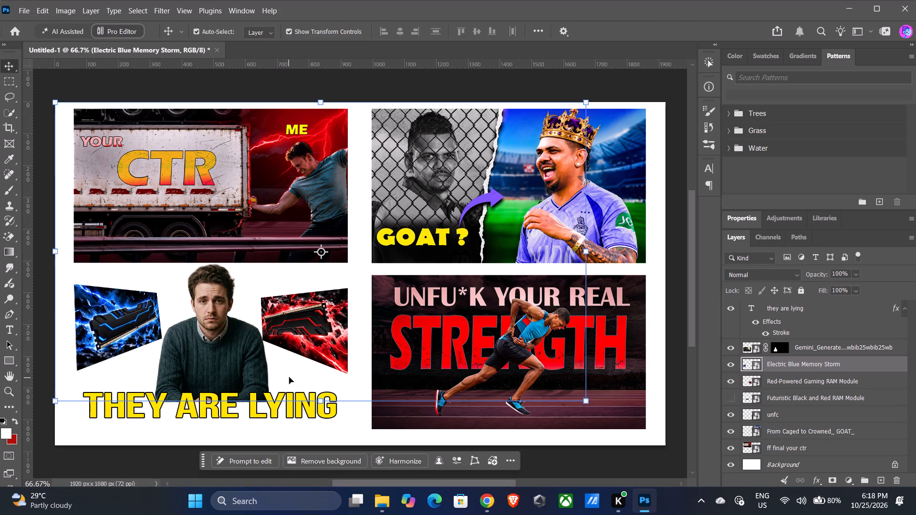
# Distort the Red-Powered Gaming RAM Module's upper inner corner slightly upward and away from the seated man.
pyautogui.click(305, 338)
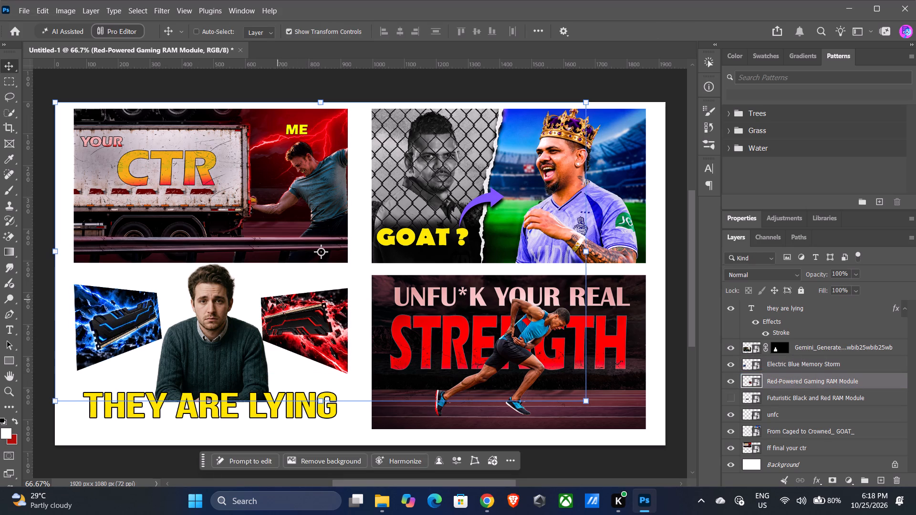
pyautogui.keyDown('ctrl'); pyautogui.click(257, 300); pyautogui.keyUp('ctrl')
pyautogui.keyDown('ctrl'); pyautogui.click(266, 300); pyautogui.keyUp('ctrl')
pyautogui.keyDown('ctrl'); pyautogui.click(54, 99); pyautogui.keyUp('ctrl')
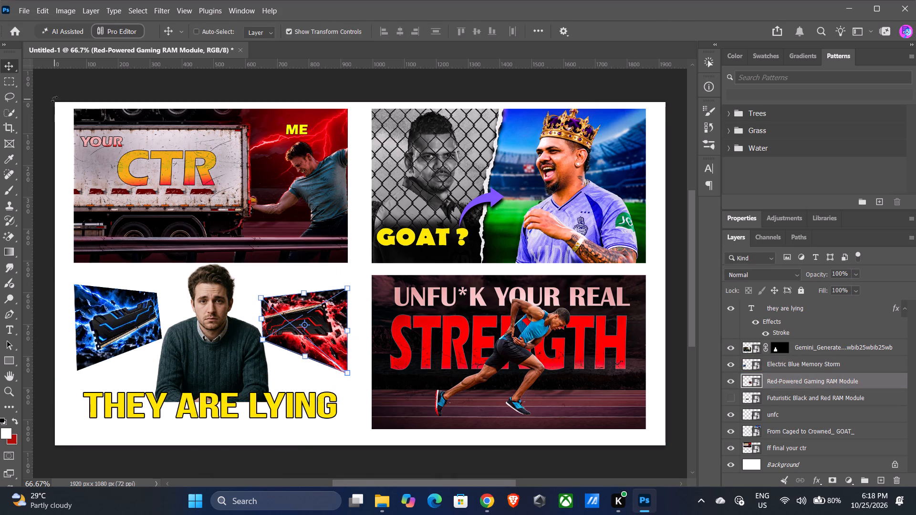
pyautogui.keyDown('ctrl'); pyautogui.moveTo(263, 300); pyautogui.dragTo(263, 295); pyautogui.keyUp('ctrl')
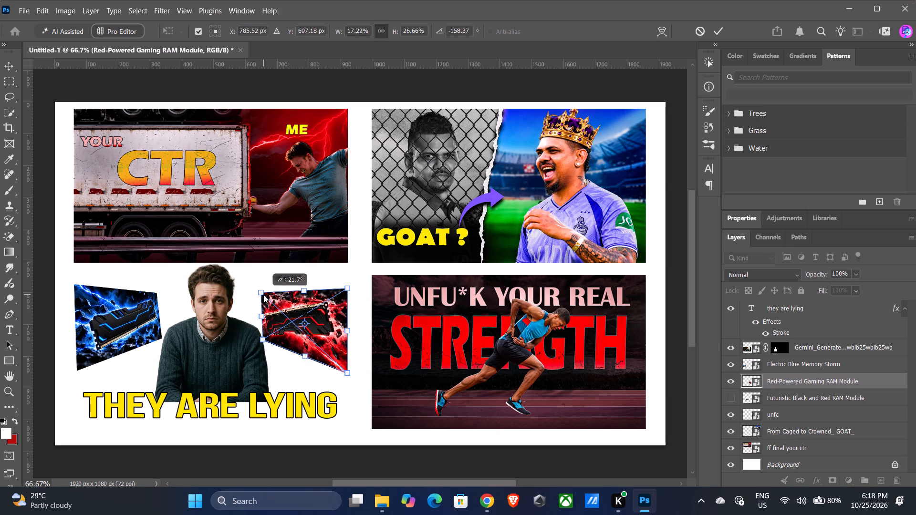
pyautogui.keyDown('ctrl'); pyautogui.moveTo(263, 295); pyautogui.dragTo(268, 298); pyautogui.keyUp('ctrl')
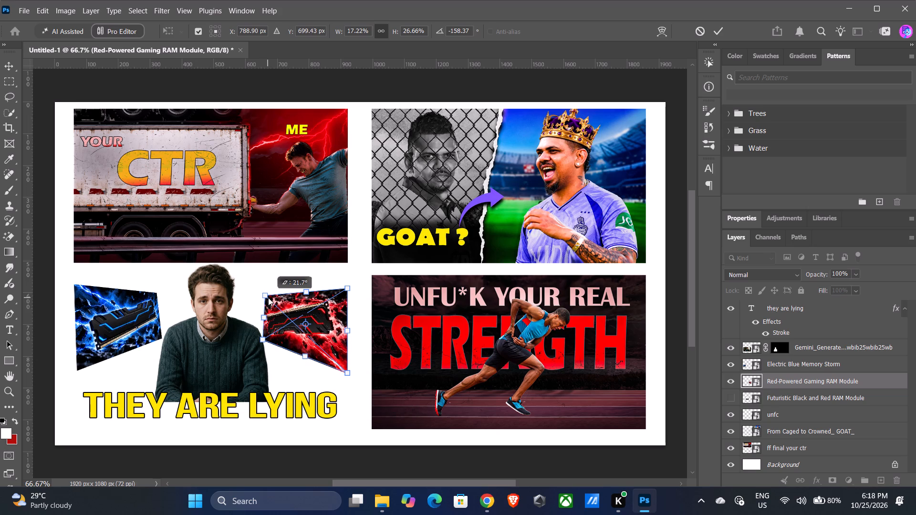
pyautogui.keyDown('ctrl'); pyautogui.moveTo(268, 298); pyautogui.dragTo(268, 296); pyautogui.keyUp('ctrl')
pyautogui.click(387, 401)
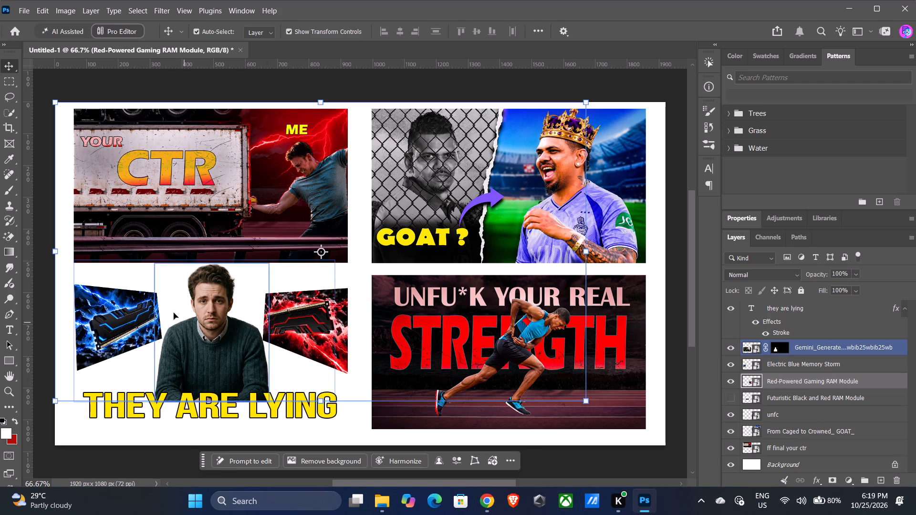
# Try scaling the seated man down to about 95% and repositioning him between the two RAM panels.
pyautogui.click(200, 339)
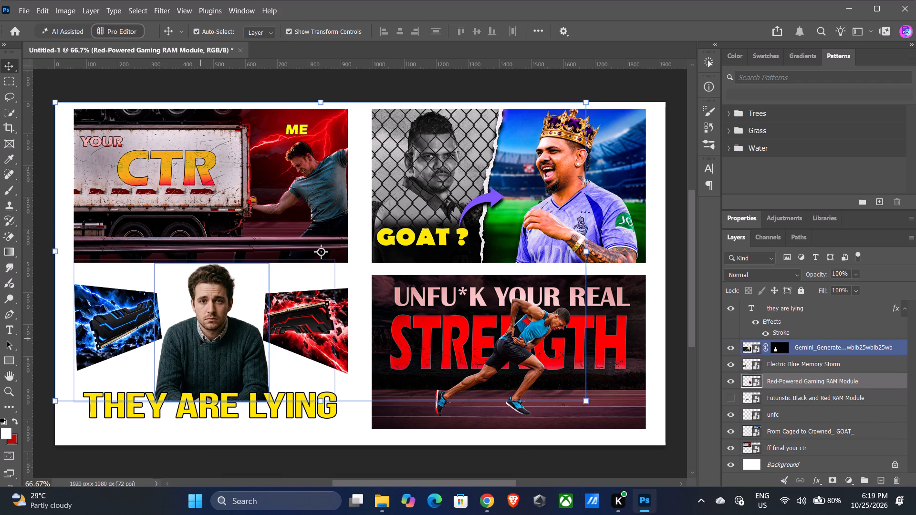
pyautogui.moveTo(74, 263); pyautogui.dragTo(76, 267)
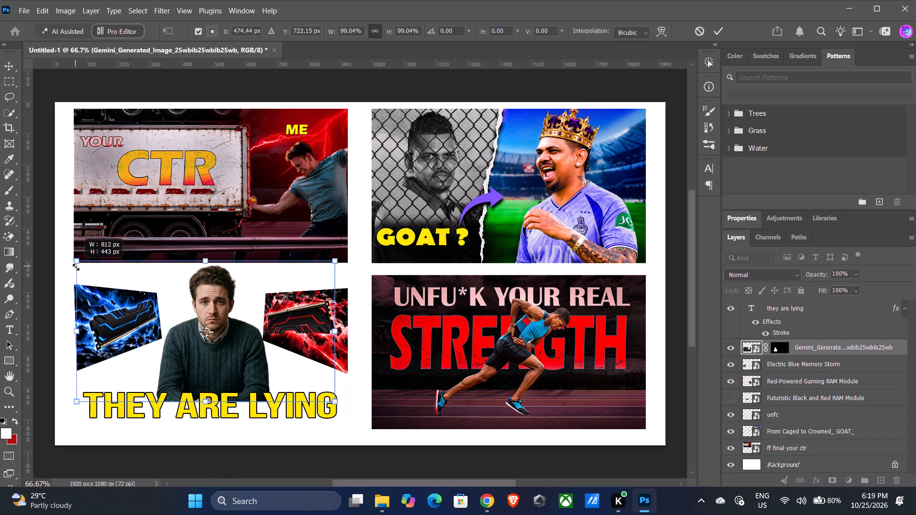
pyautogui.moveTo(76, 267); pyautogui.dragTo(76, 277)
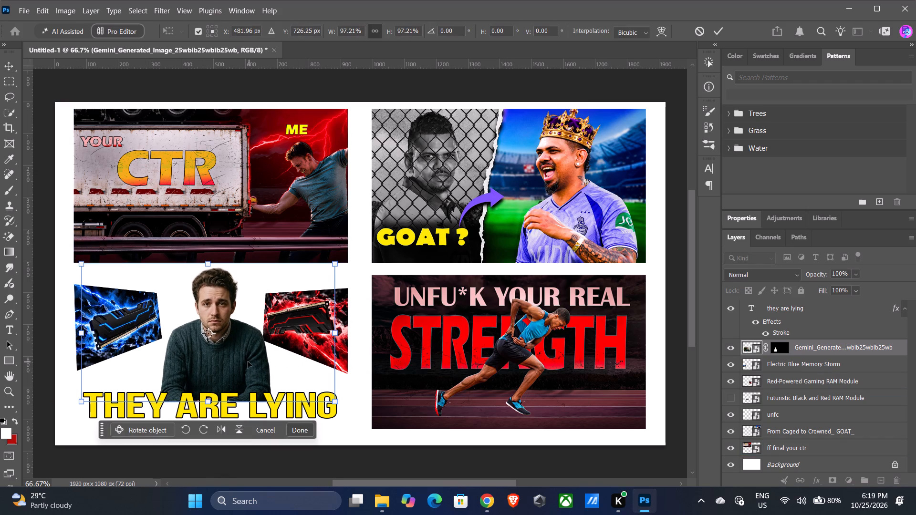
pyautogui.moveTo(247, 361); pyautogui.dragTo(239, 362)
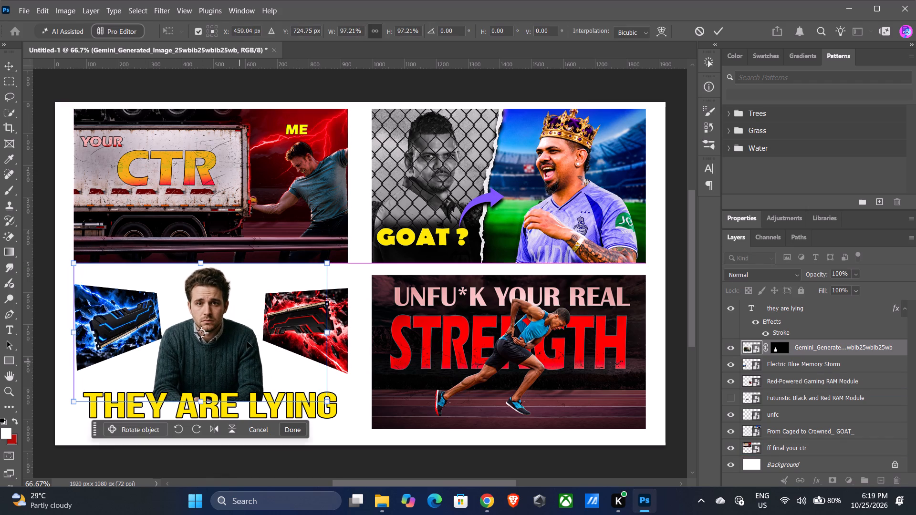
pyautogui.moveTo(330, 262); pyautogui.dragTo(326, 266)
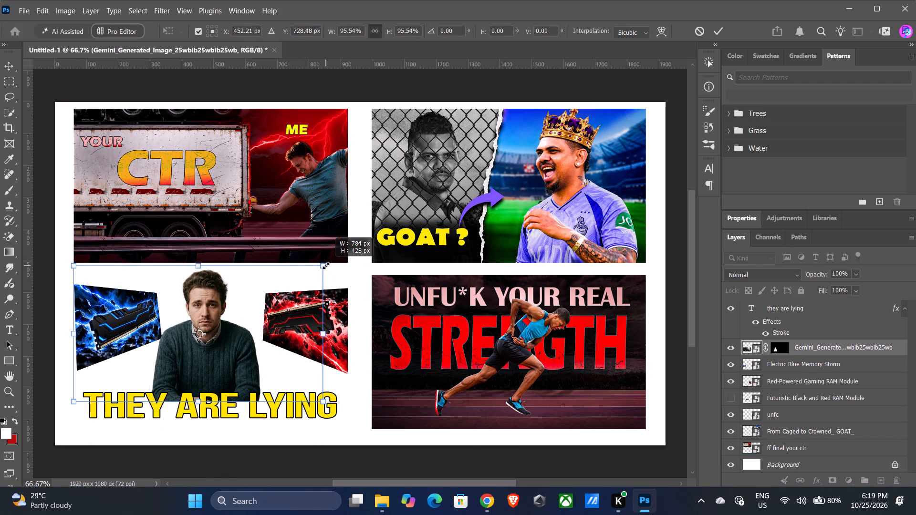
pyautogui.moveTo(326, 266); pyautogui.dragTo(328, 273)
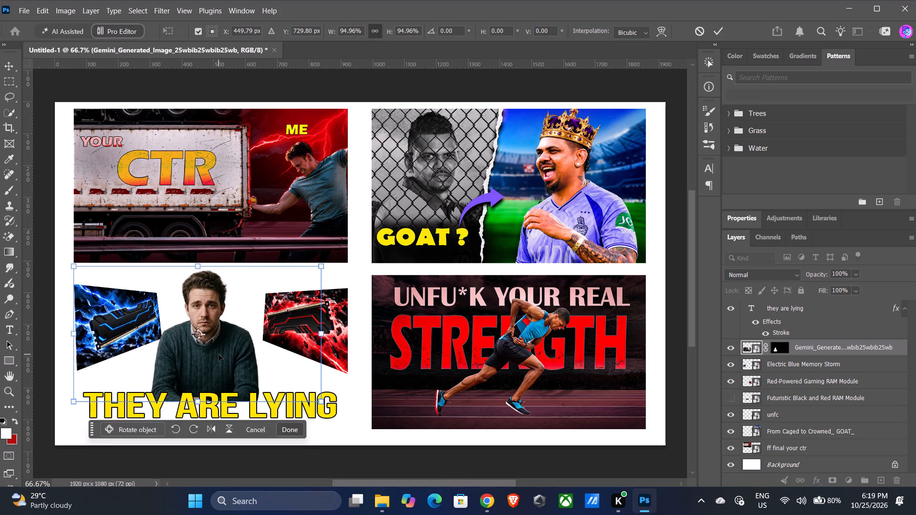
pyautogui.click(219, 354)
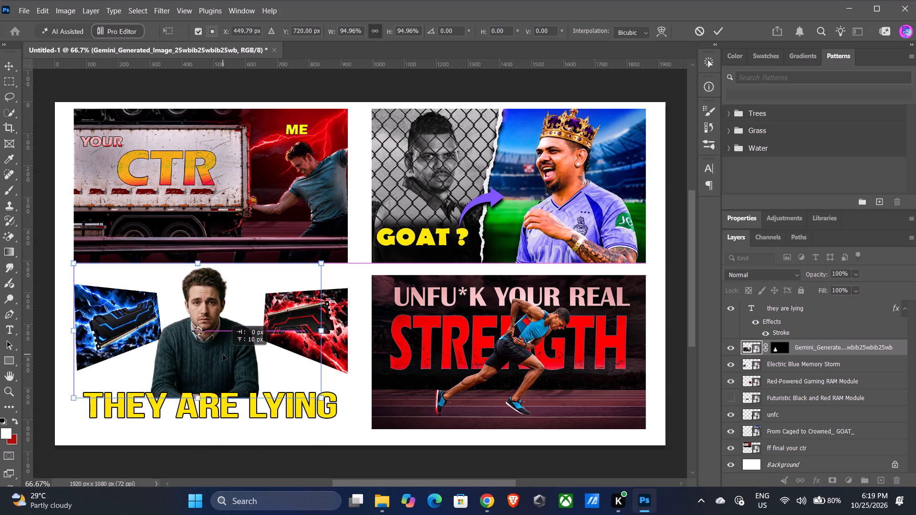
# Enlarge the seated man to about 110% and move him down between the RAM panels, aligning his image's bottom with the running-man thumbnail's bottom.
pyautogui.moveTo(320, 400); pyautogui.dragTo(325, 405)
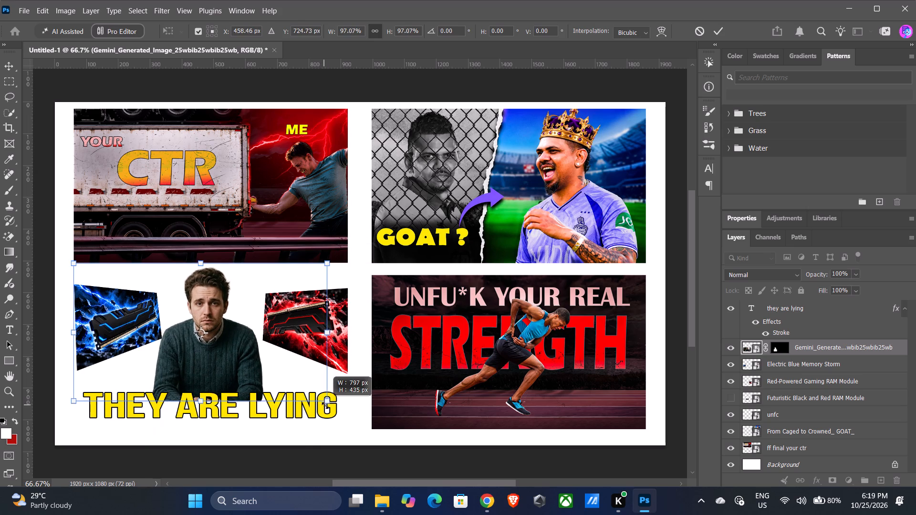
pyautogui.moveTo(325, 405); pyautogui.dragTo(336, 415)
pyautogui.moveTo(242, 370); pyautogui.dragTo(236, 370)
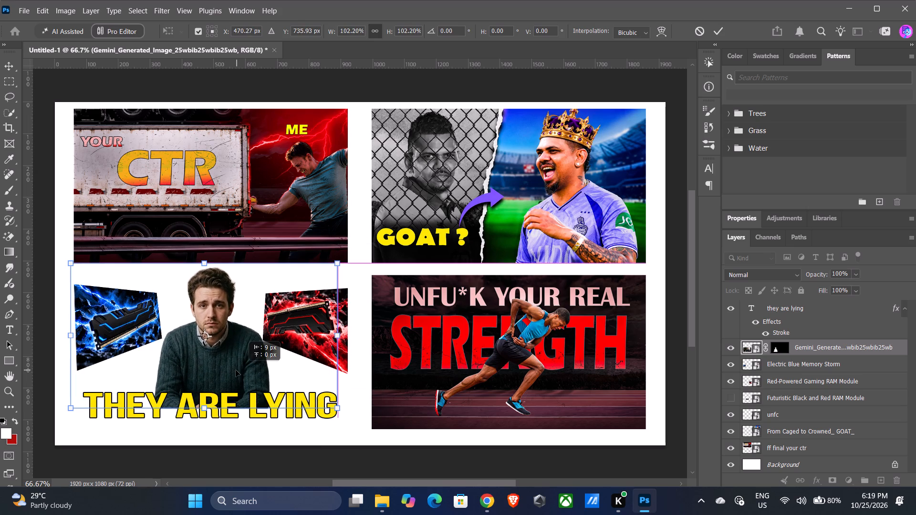
pyautogui.moveTo(236, 370); pyautogui.dragTo(232, 373)
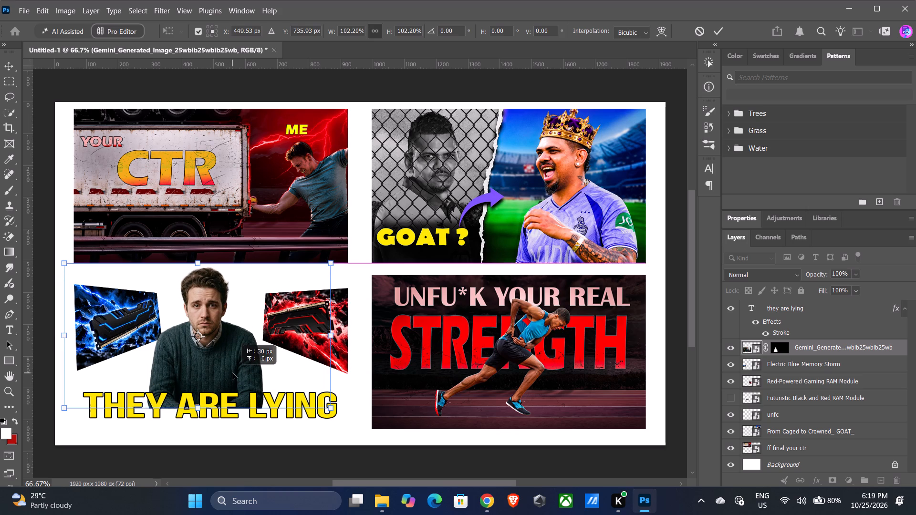
pyautogui.moveTo(232, 373); pyautogui.dragTo(235, 373)
pyautogui.moveTo(336, 408); pyautogui.dragTo(346, 416)
pyautogui.moveTo(246, 360); pyautogui.dragTo(238, 362)
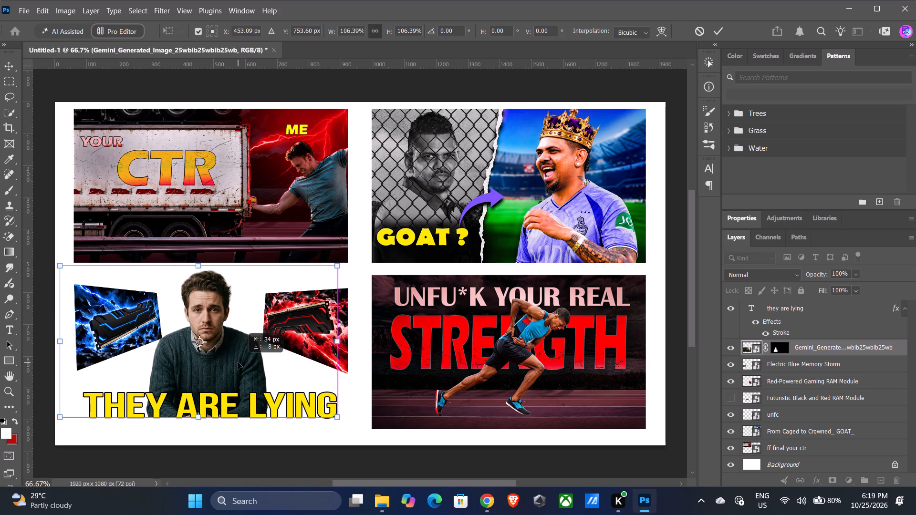
pyautogui.moveTo(238, 362); pyautogui.dragTo(238, 364)
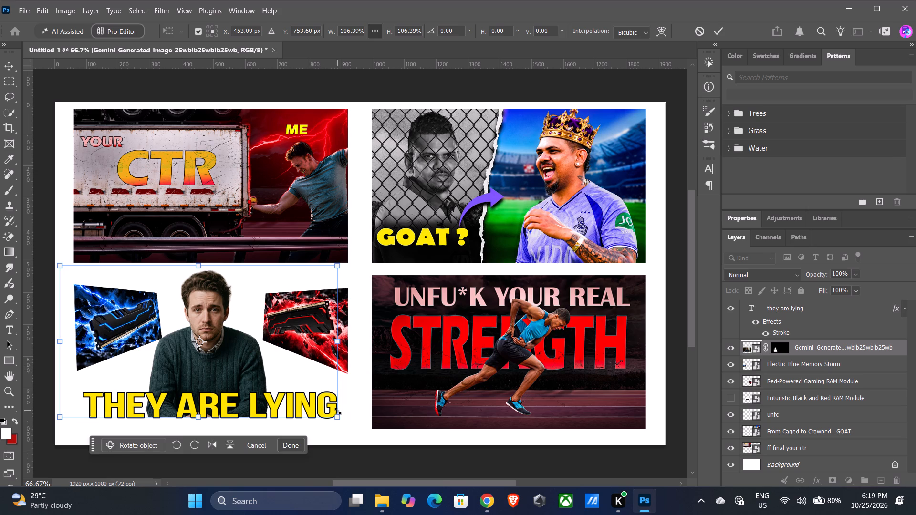
pyautogui.moveTo(336, 414); pyautogui.dragTo(346, 421)
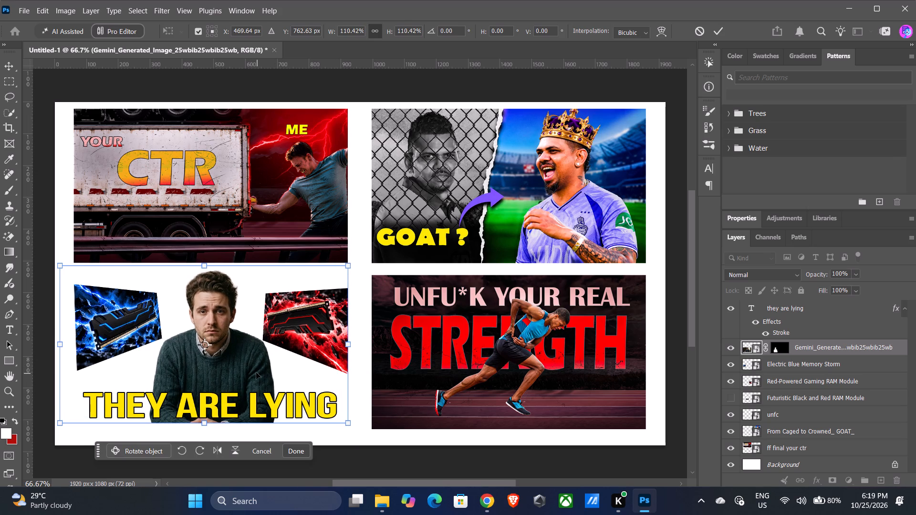
pyautogui.moveTo(255, 372); pyautogui.dragTo(252, 374)
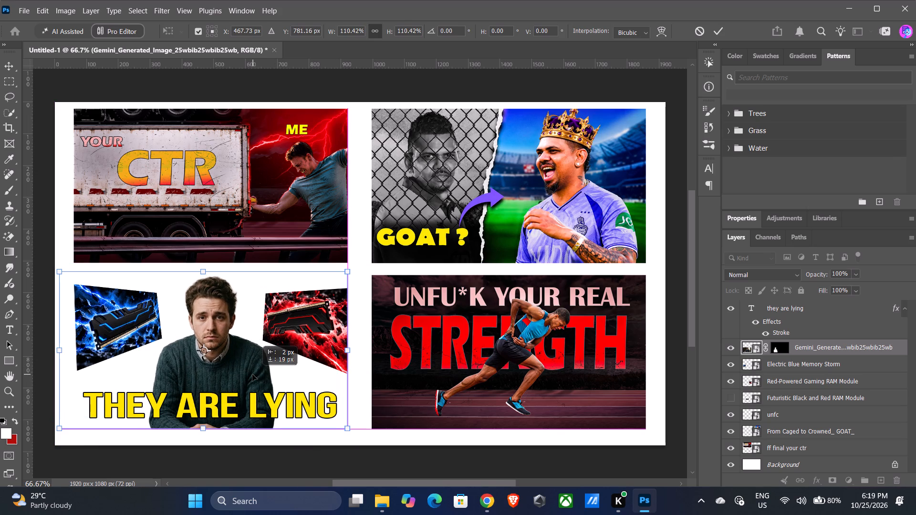
pyautogui.moveTo(252, 374); pyautogui.dragTo(251, 374)
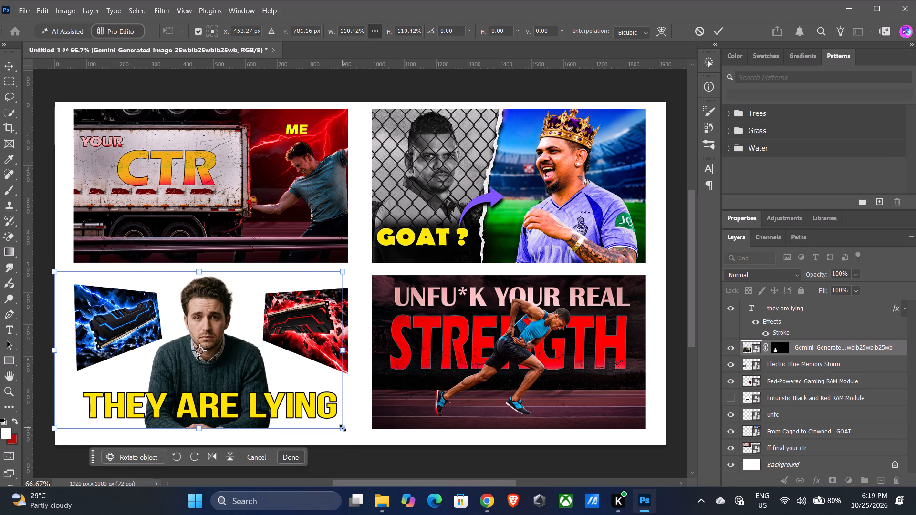
pyautogui.click(264, 410)
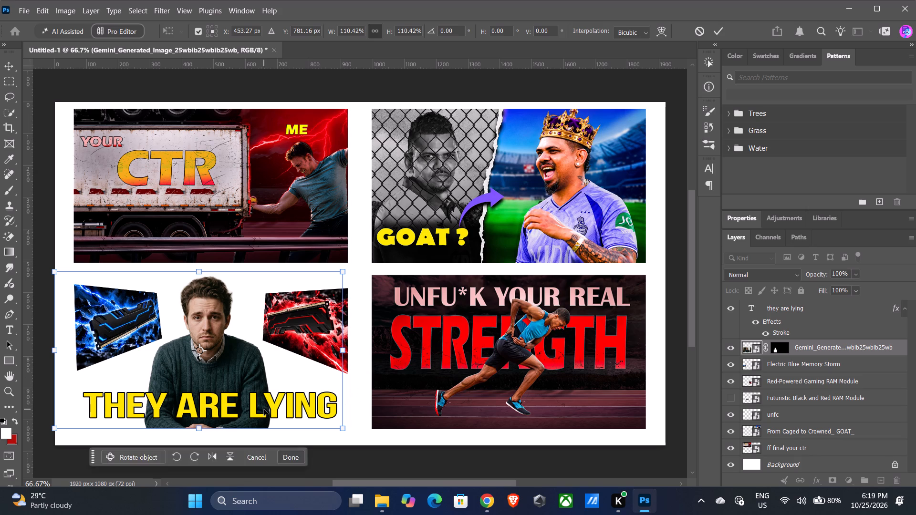
pyautogui.tripleClick(264, 406)
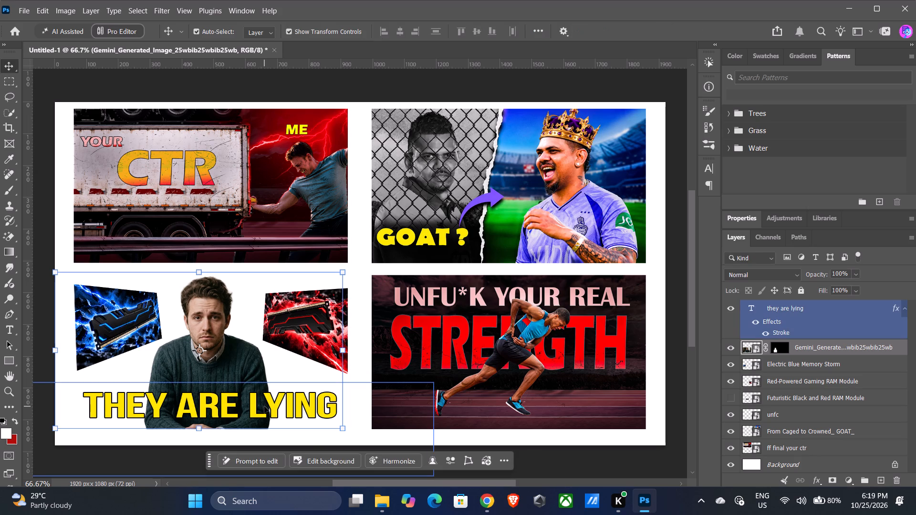
# Move the "THEY ARE LYING" text straight down about 37 px so it sits along the bottom of the seated man.
pyautogui.click(264, 406)
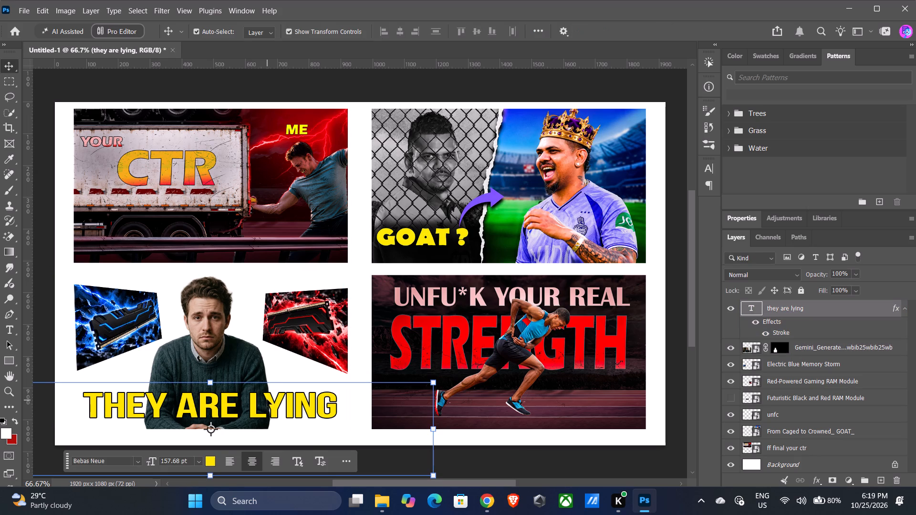
pyautogui.moveTo(279, 401); pyautogui.dragTo(280, 413)
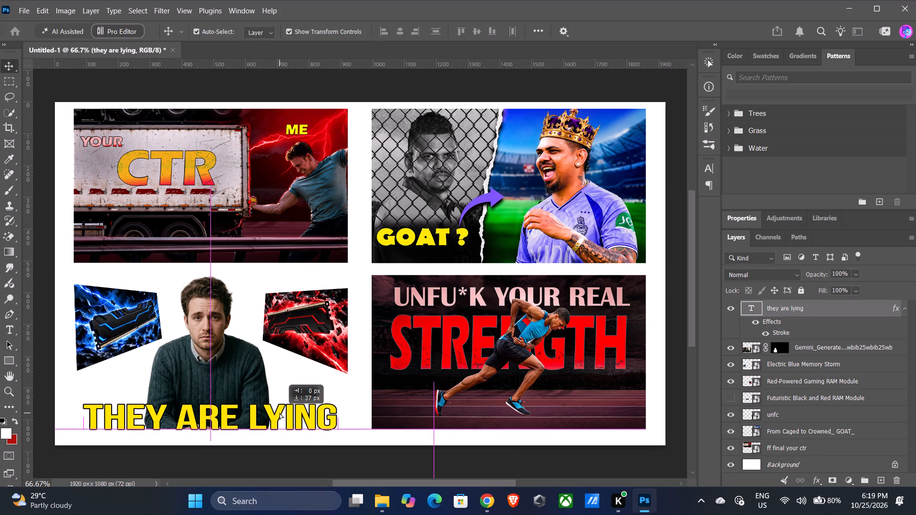
pyautogui.moveTo(280, 413); pyautogui.dragTo(286, 319)
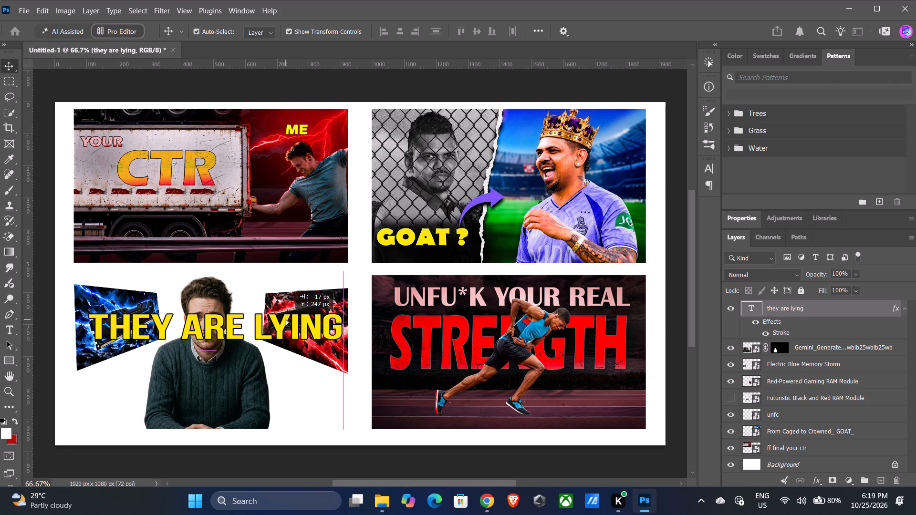
pyautogui.moveTo(286, 319); pyautogui.dragTo(279, 410)
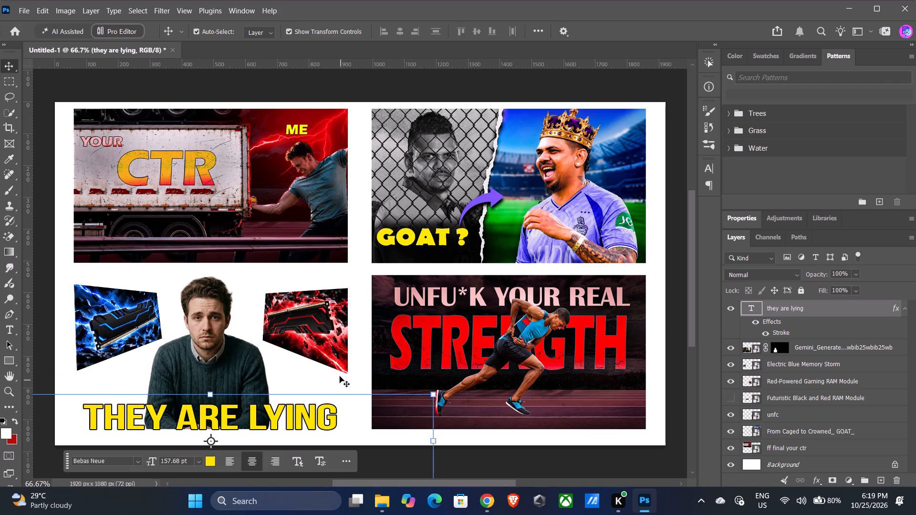
pyautogui.click(339, 375)
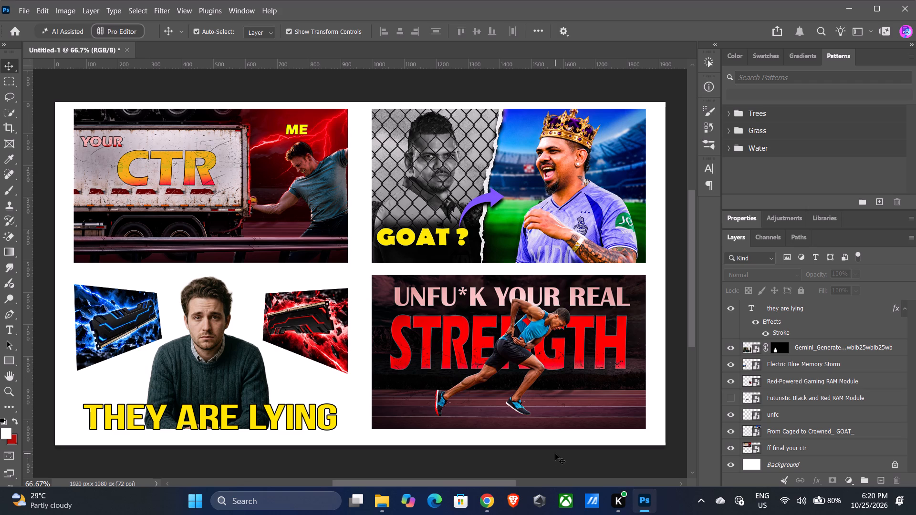
# Add a new empty layer directly above the "ff final your ctr" layer.
pyautogui.scroll(-3, 806, 430)
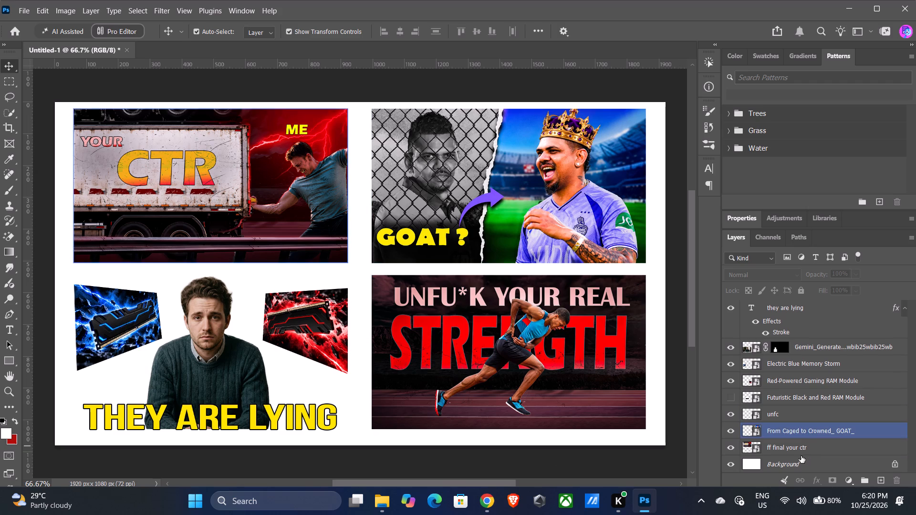
pyautogui.click(801, 456)
pyautogui.click(885, 484)
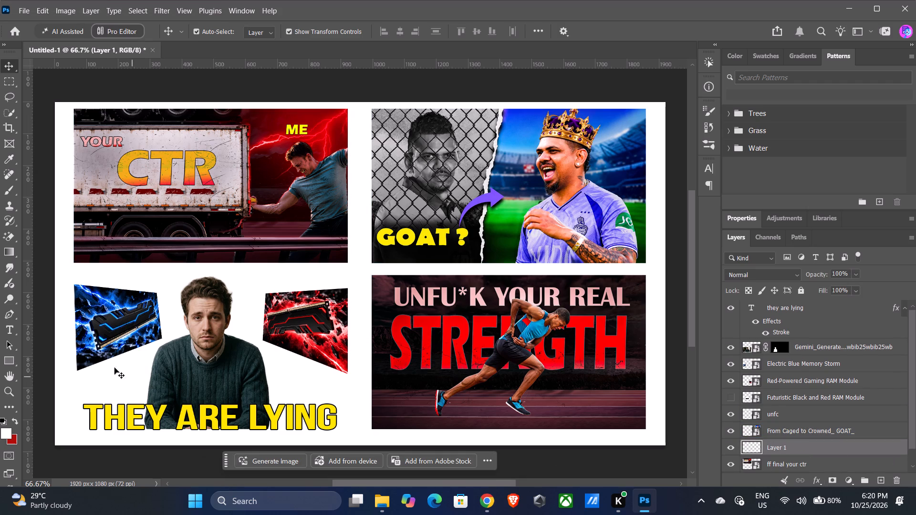
# Make a rectangular selection about 891 x 495 px around the whole "THEY ARE LYING" thumbnail and shift it slightly down.
pyautogui.click(10, 82)
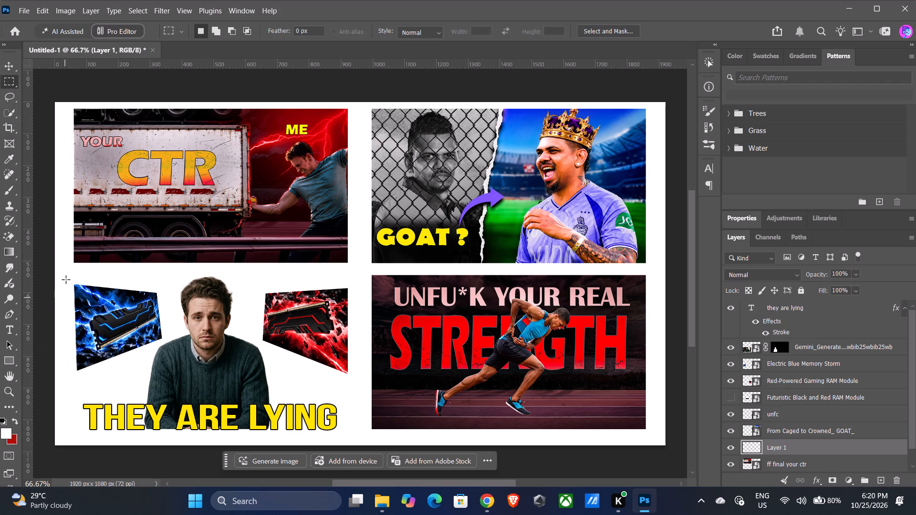
pyautogui.moveTo(70, 275); pyautogui.dragTo(363, 429)
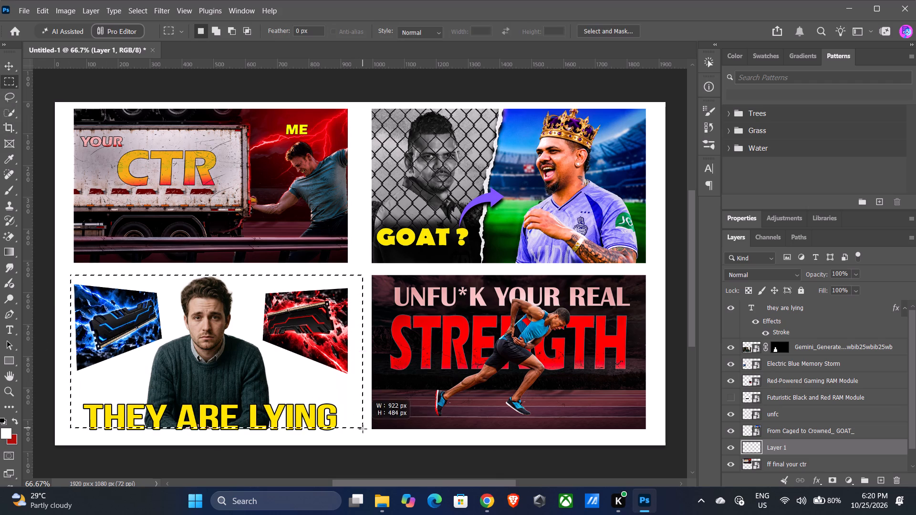
pyautogui.moveTo(363, 429); pyautogui.dragTo(350, 437)
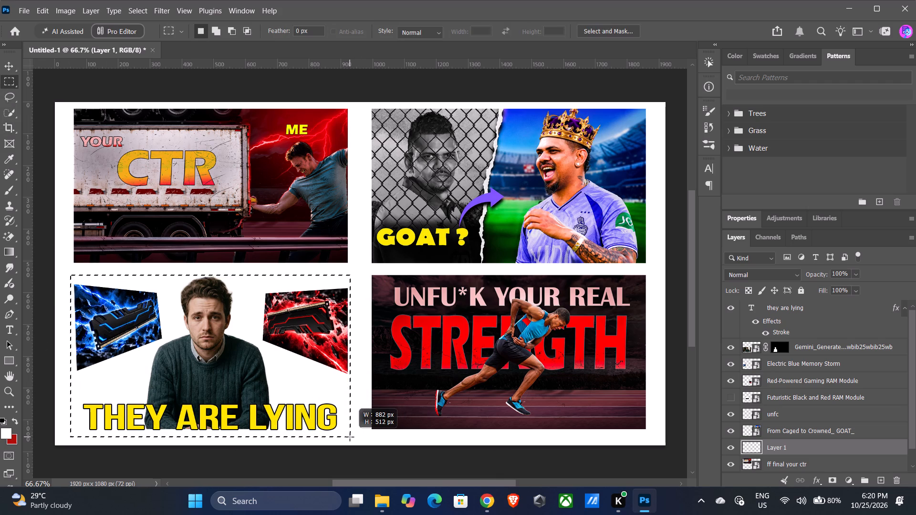
pyautogui.moveTo(350, 437); pyautogui.dragTo(350, 433)
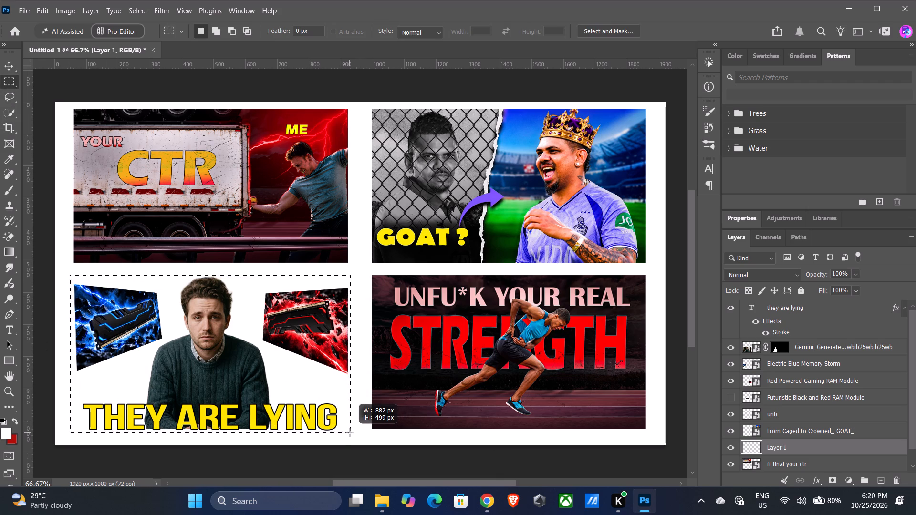
pyautogui.moveTo(350, 433); pyautogui.dragTo(352, 434)
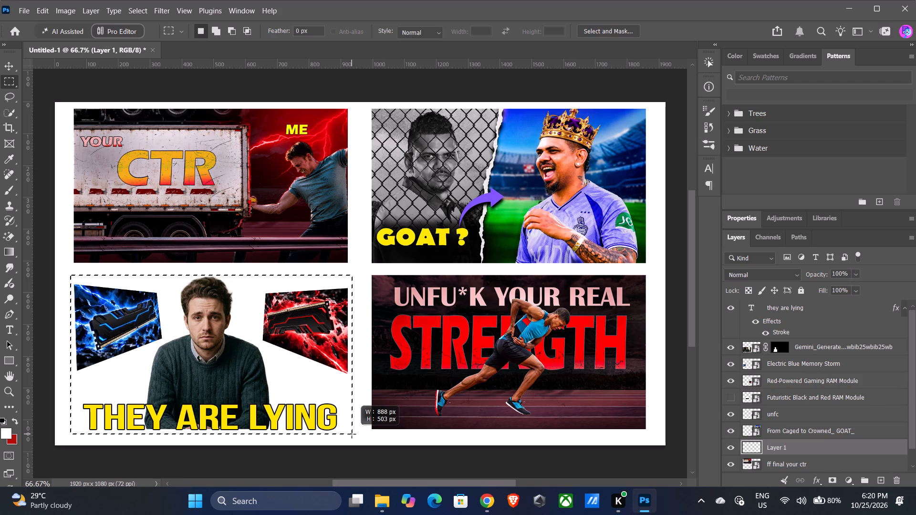
pyautogui.moveTo(352, 434); pyautogui.dragTo(353, 431)
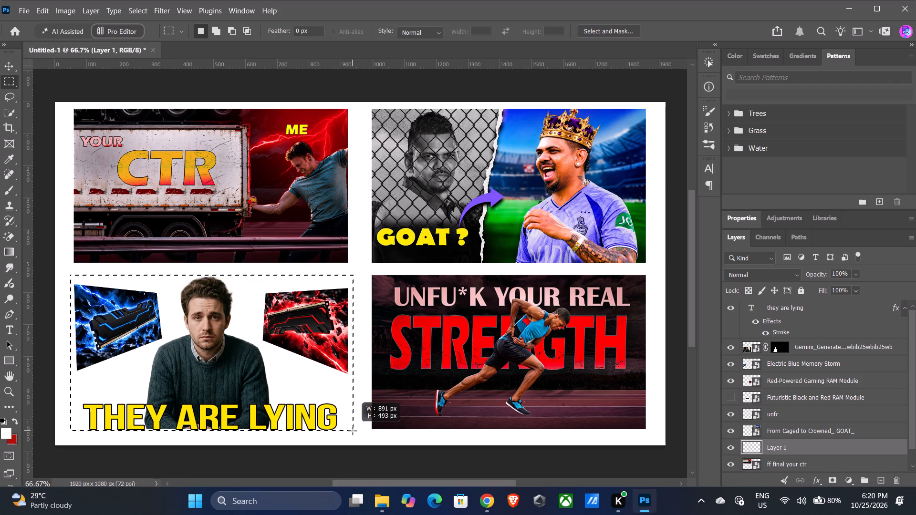
pyautogui.moveTo(353, 431); pyautogui.dragTo(353, 432)
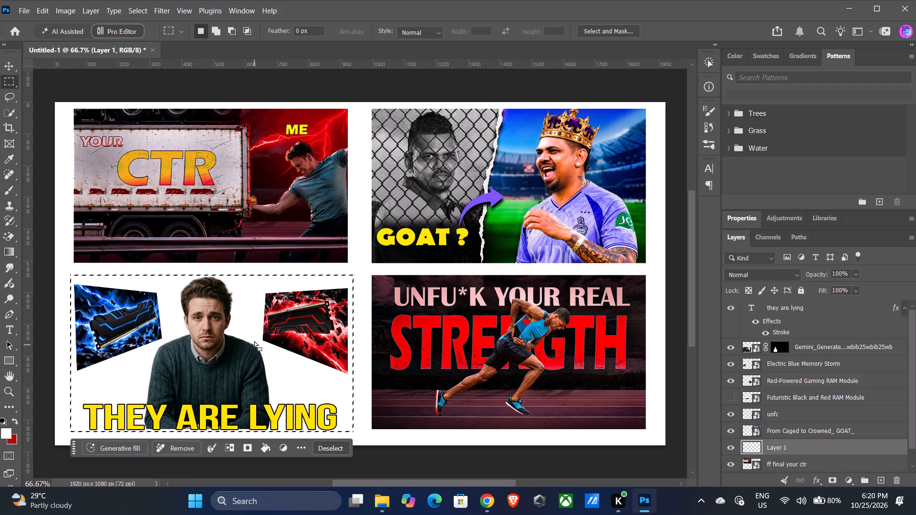
pyautogui.click(248, 326)
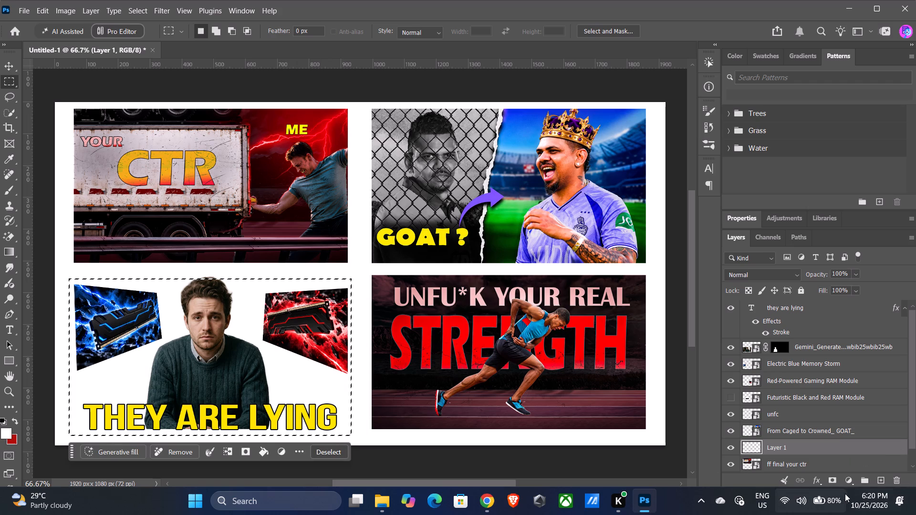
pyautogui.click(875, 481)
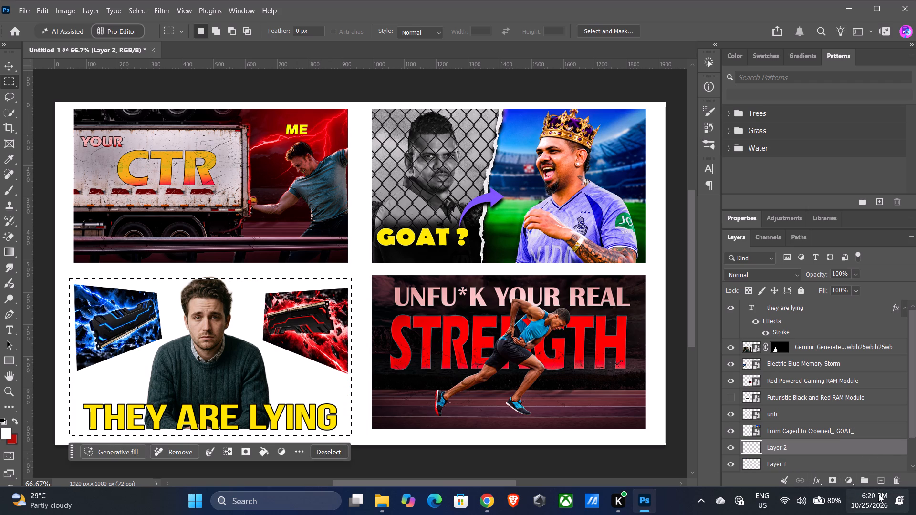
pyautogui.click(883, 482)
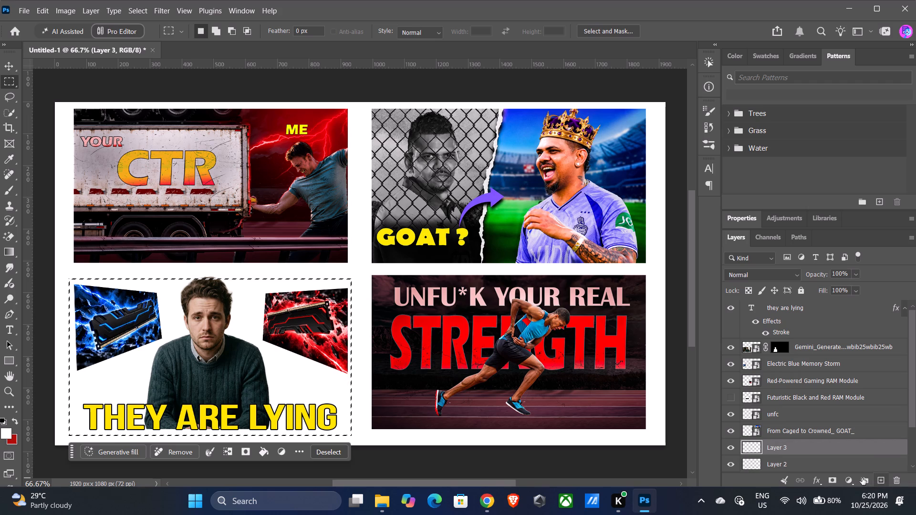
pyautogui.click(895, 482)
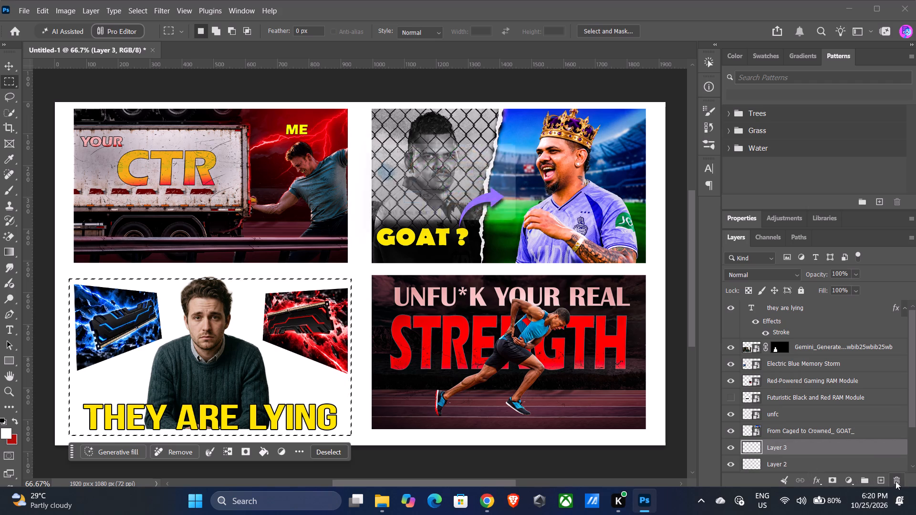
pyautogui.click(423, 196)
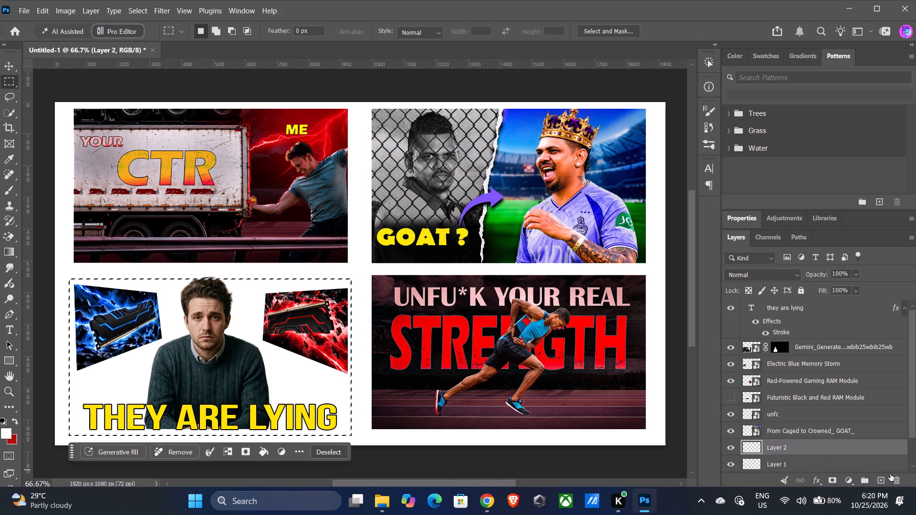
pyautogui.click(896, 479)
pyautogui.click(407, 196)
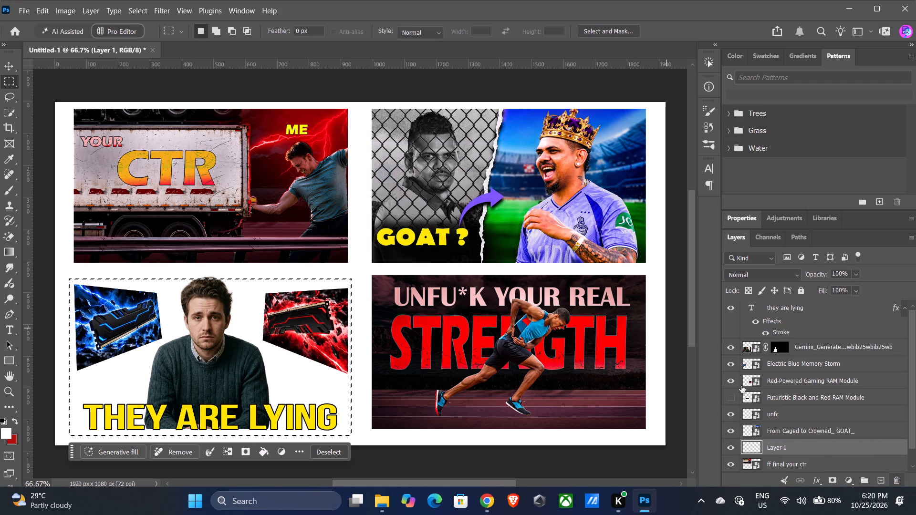
pyautogui.click(848, 480)
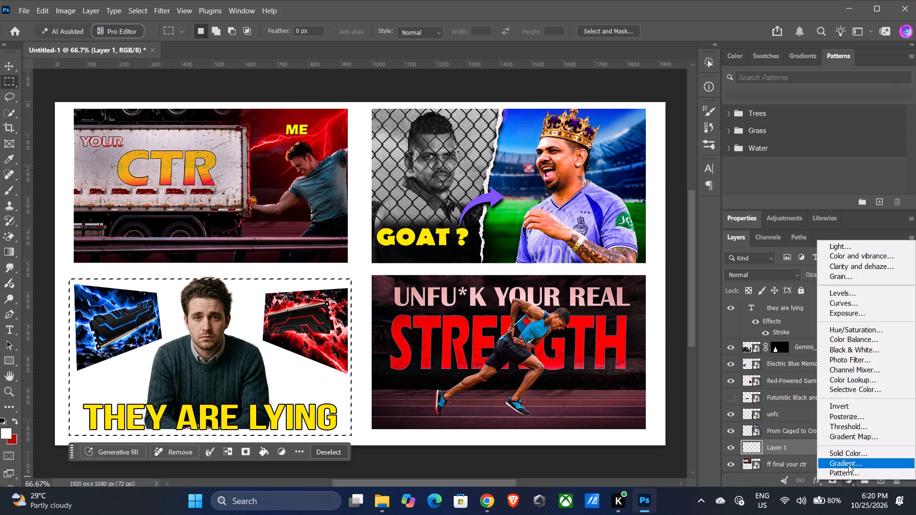
pyautogui.click(847, 456)
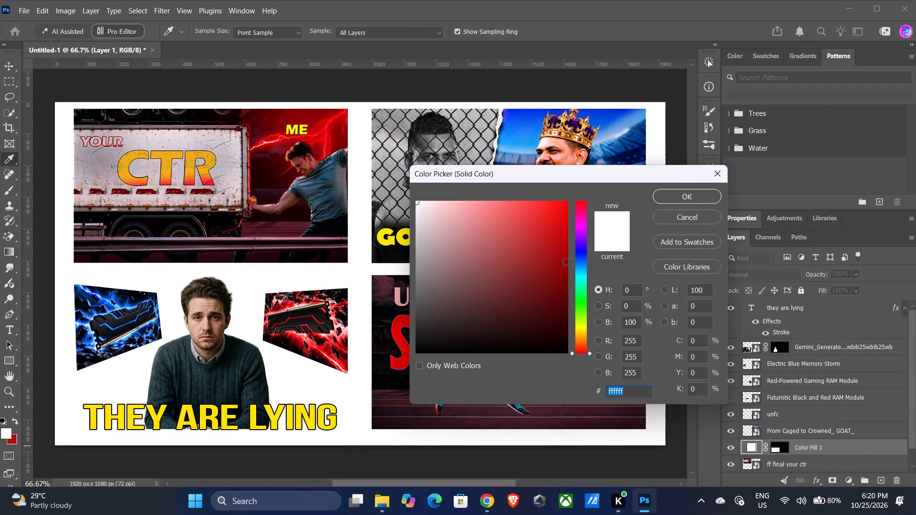
pyautogui.click(581, 262)
pyautogui.moveTo(545, 233); pyautogui.dragTo(552, 183)
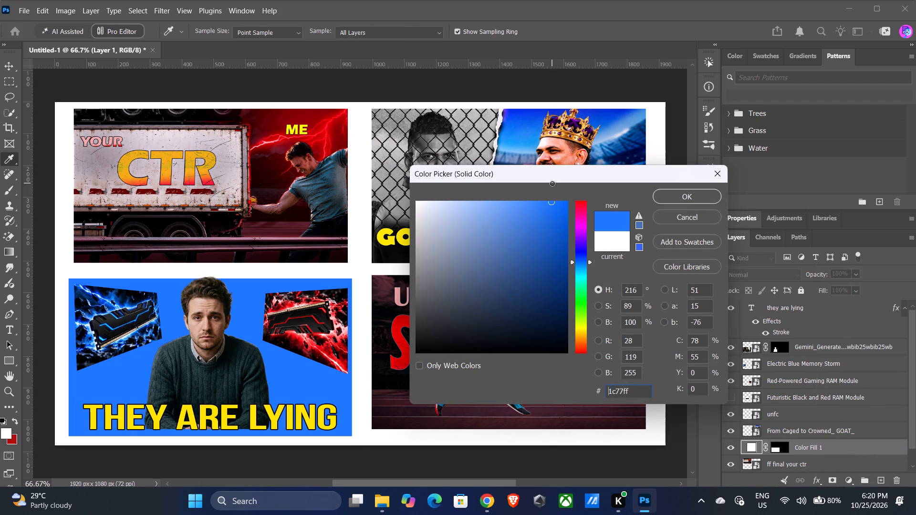
pyautogui.moveTo(541, 213); pyautogui.dragTo(484, 206)
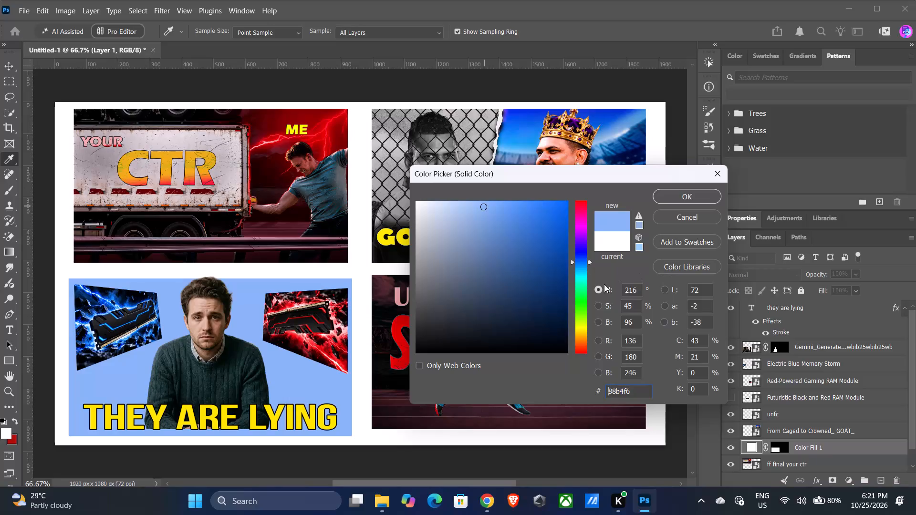
pyautogui.moveTo(534, 294); pyautogui.dragTo(551, 334)
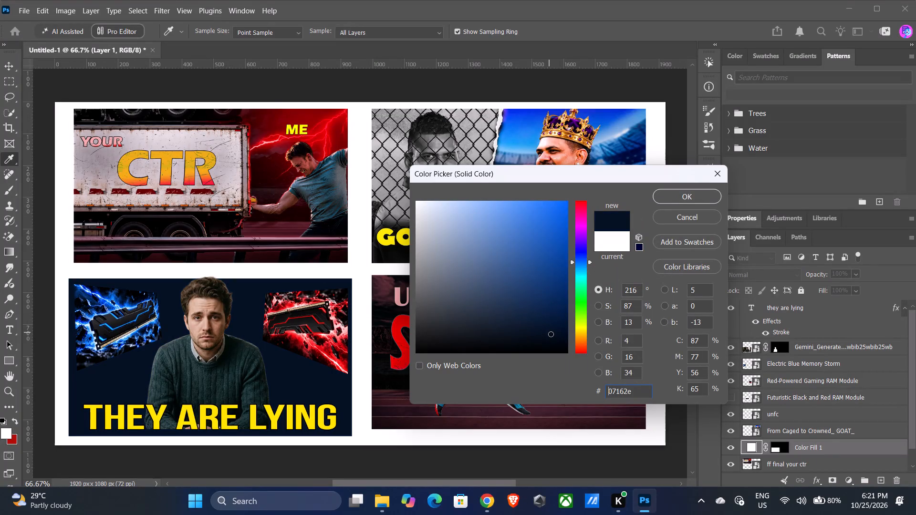
pyautogui.moveTo(551, 334); pyautogui.dragTo(557, 326)
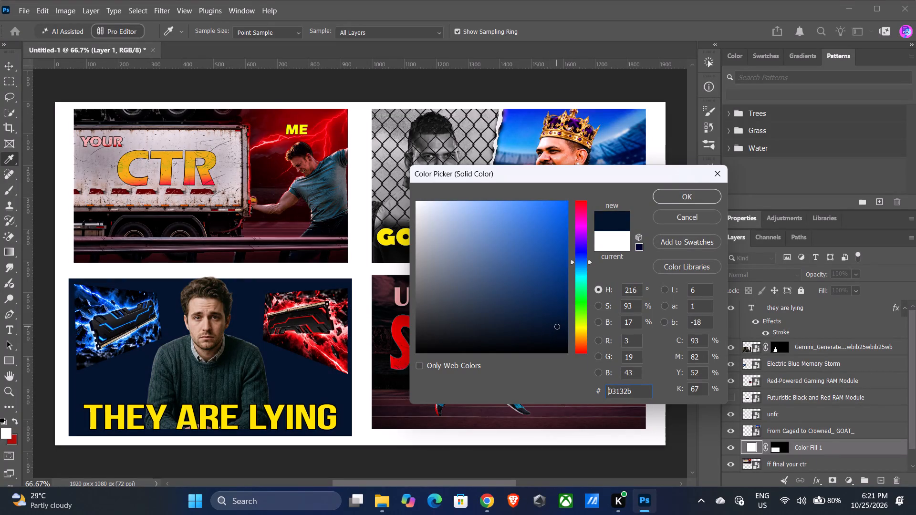
pyautogui.moveTo(557, 326); pyautogui.dragTo(566, 306)
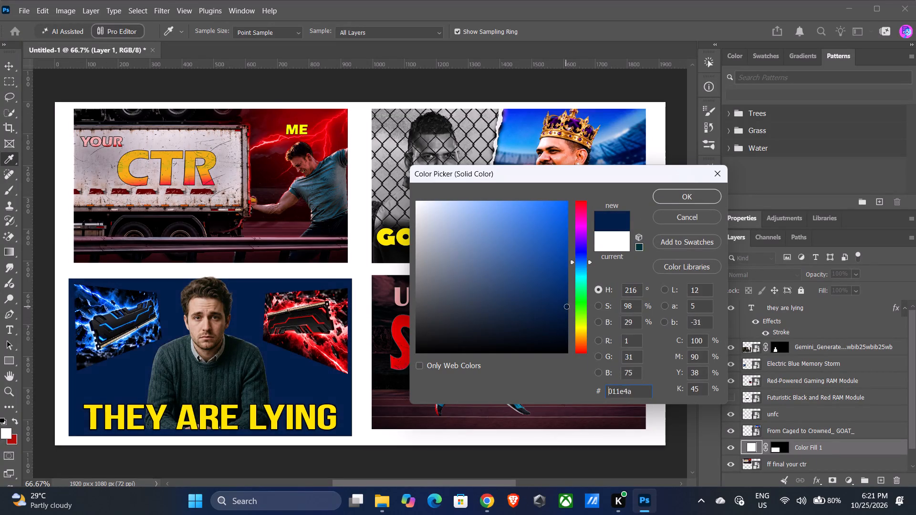
pyautogui.moveTo(566, 306); pyautogui.dragTo(583, 312)
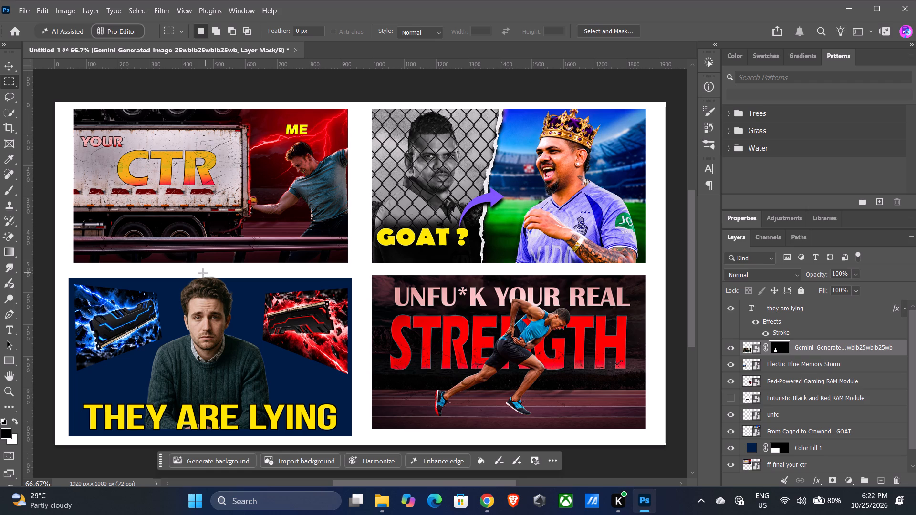
pyautogui.click(12, 190)
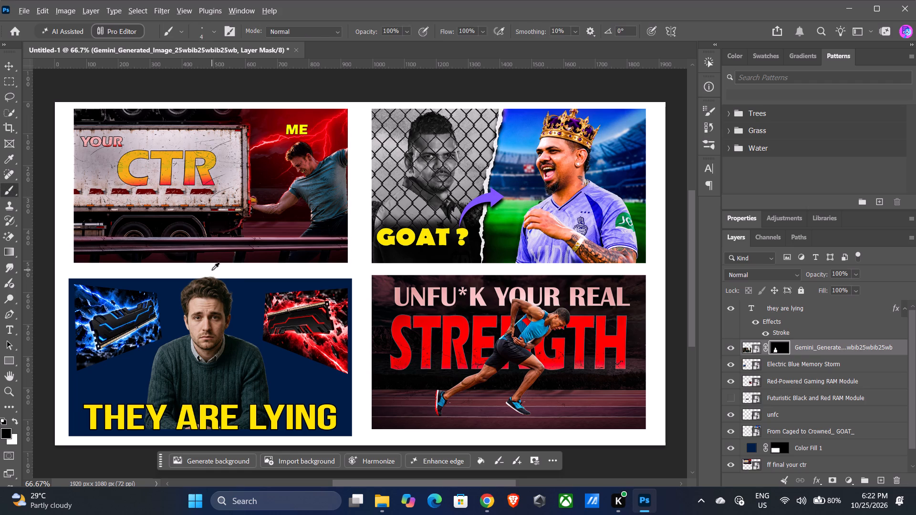
pyautogui.keyDown('alt'); pyautogui.moveTo(212, 270); pyautogui.dragTo(229, 269, button='right'); pyautogui.keyUp('alt')
pyautogui.moveTo(198, 271); pyautogui.dragTo(235, 271)
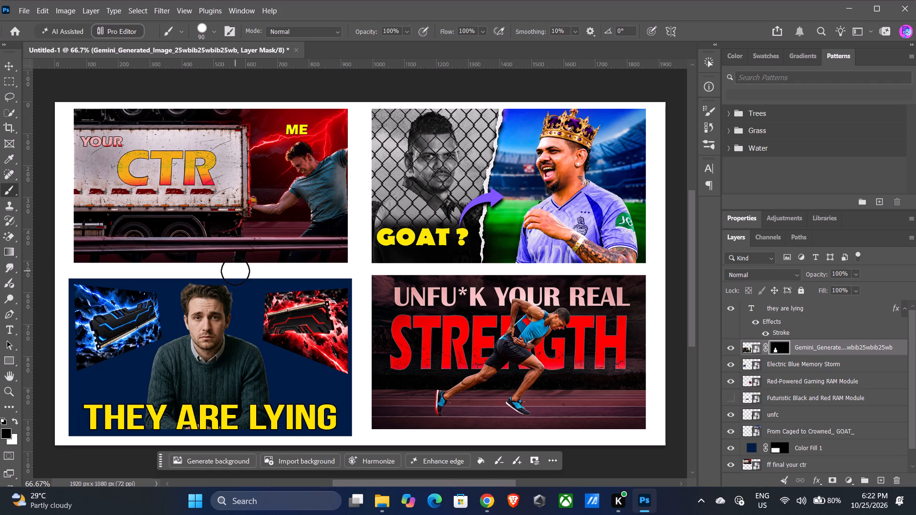
pyautogui.moveTo(235, 271); pyautogui.dragTo(236, 270)
pyautogui.hotkey('ctrl', 'z')
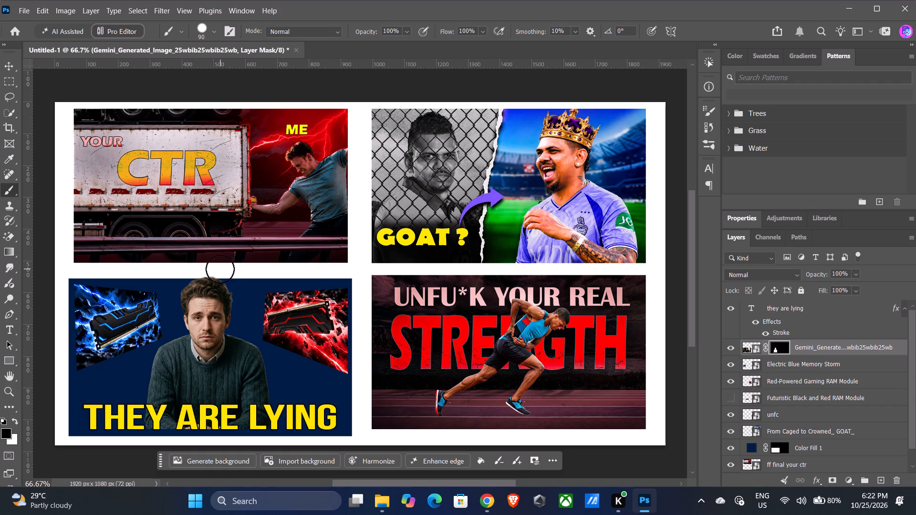
pyautogui.click(211, 263)
pyautogui.click(208, 263)
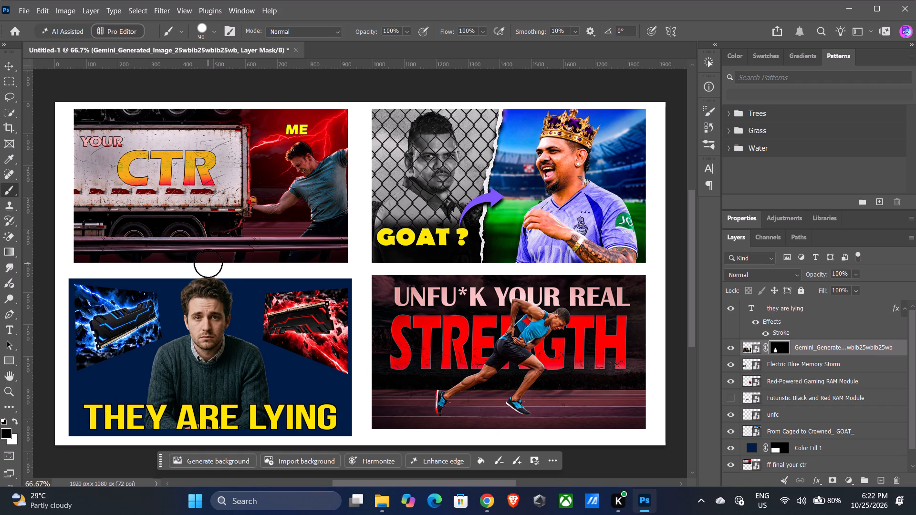
pyautogui.click(207, 264)
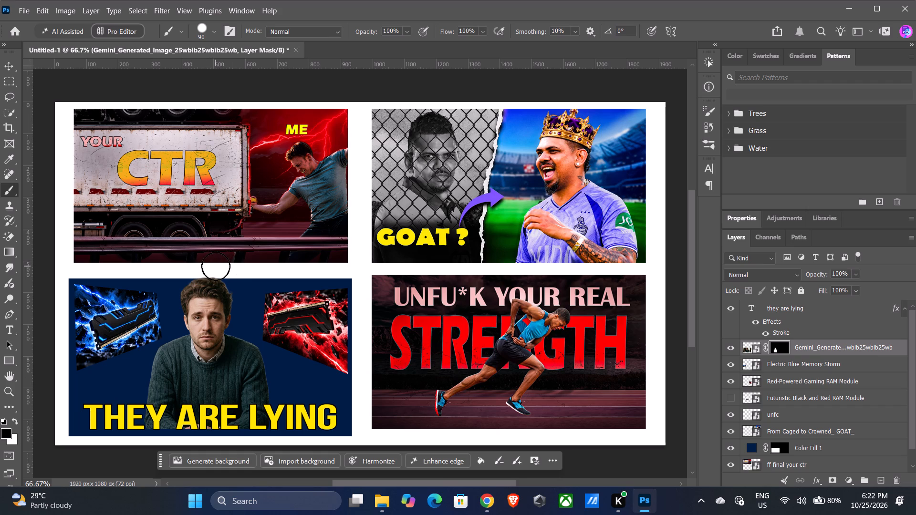
pyautogui.click(215, 264)
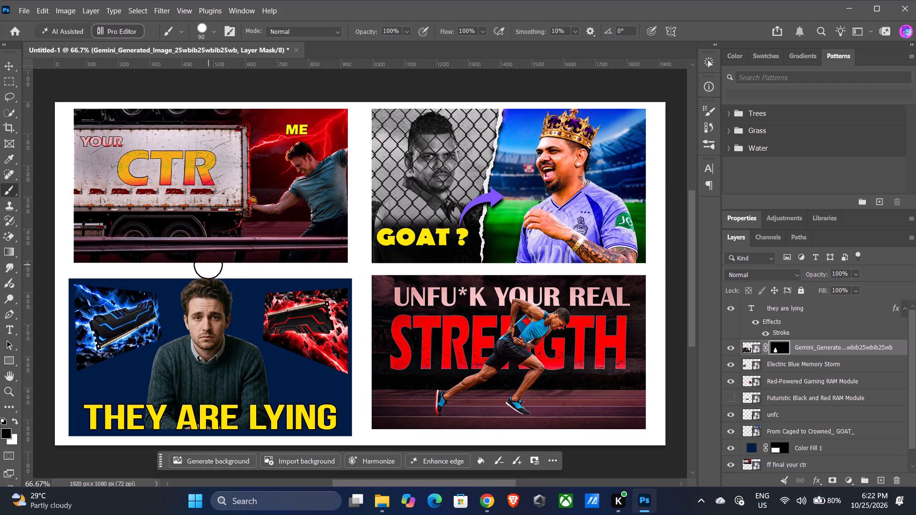
pyautogui.click(208, 265)
# Refine the seated man's mask with black brush dabs along the top of his hair, level with the navy background's upper edge.
pyautogui.keyDown('alt'); pyautogui.scroll(5, 211, 296); pyautogui.keyUp('alt')
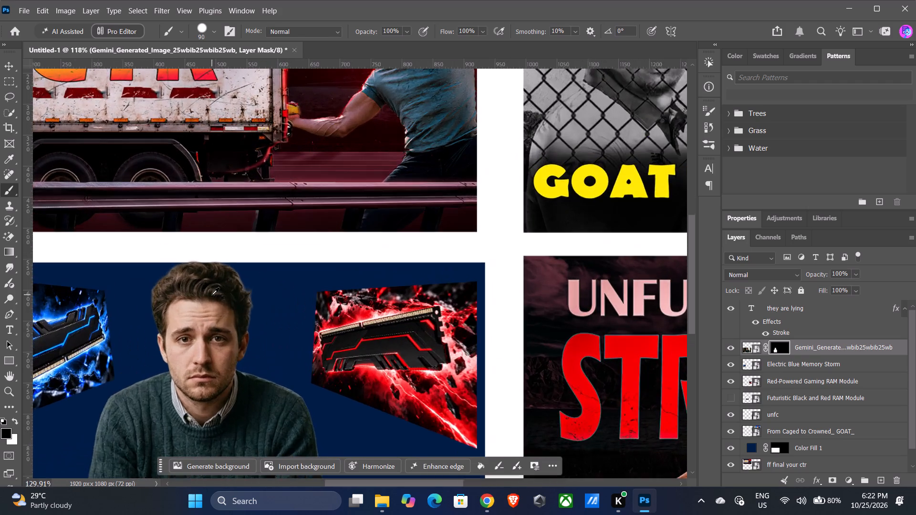
pyautogui.keyDown('alt'); pyautogui.scroll(12, 212, 295); pyautogui.keyUp('alt')
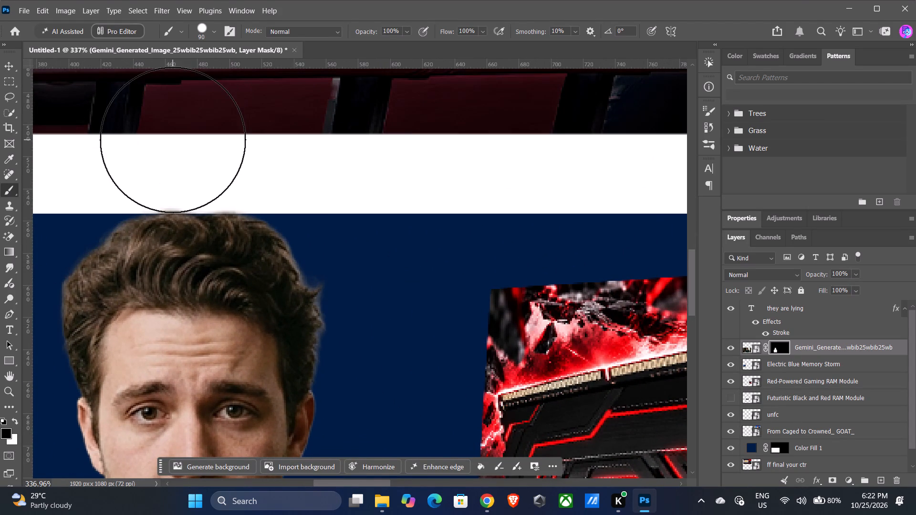
pyautogui.click(171, 142)
pyautogui.click(229, 141)
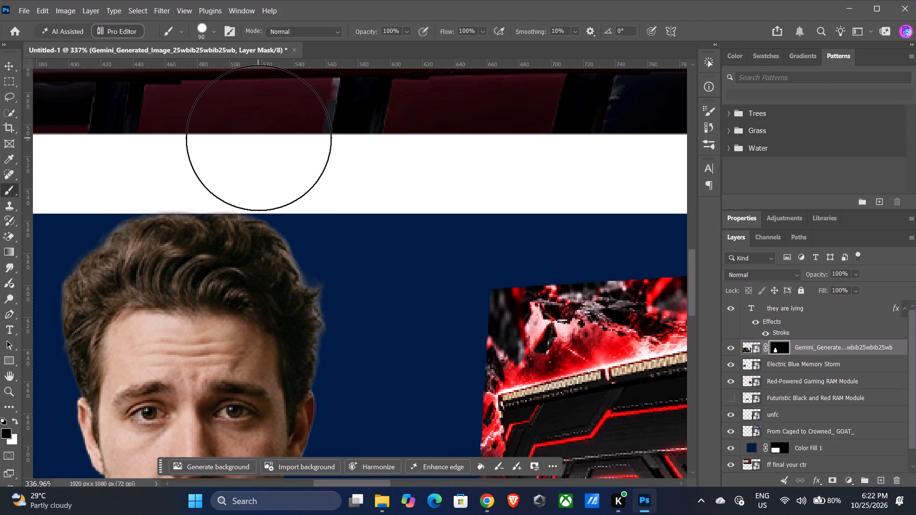
pyautogui.click(252, 143)
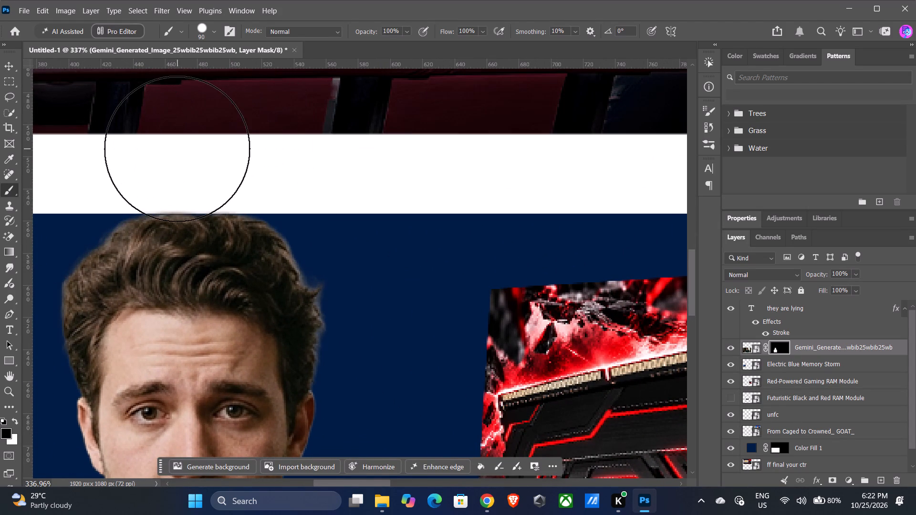
pyautogui.click(170, 144)
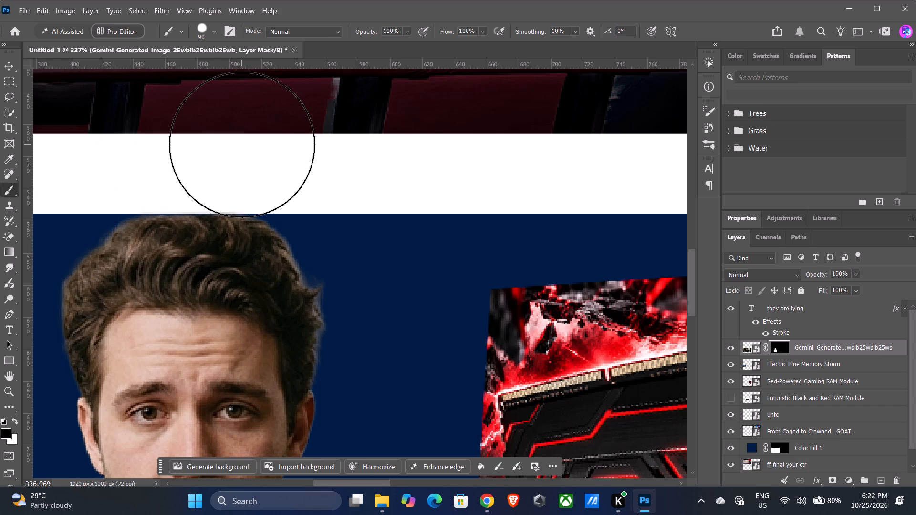
pyautogui.click(244, 142)
pyautogui.keyDown('alt'); pyautogui.scroll(-12, 307, 217); pyautogui.keyUp('alt')
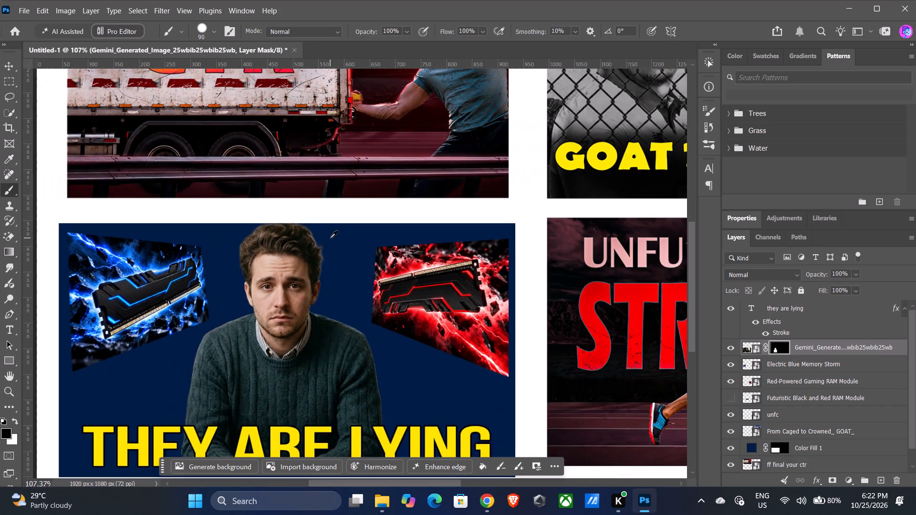
pyautogui.keyDown('alt'); pyautogui.scroll(-3, 330, 238); pyautogui.keyUp('alt')
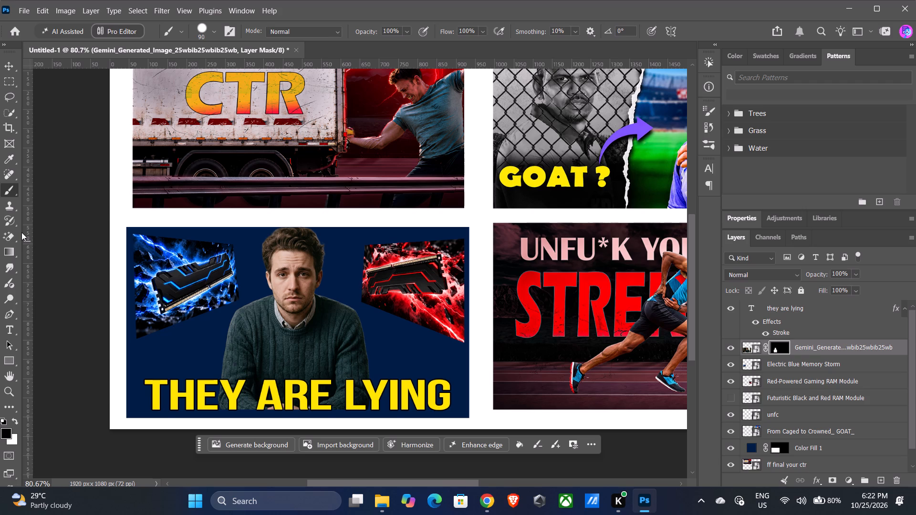
# Draw a black rectangle about 831 x 120 px behind the yellow "THEY ARE LYING" text with the Rectangle tool.
pyautogui.click(7, 70)
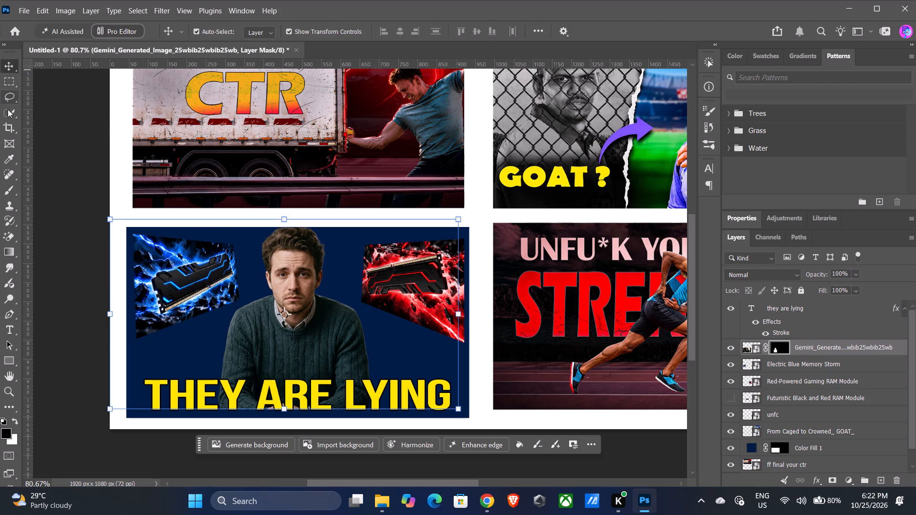
pyautogui.click(14, 362)
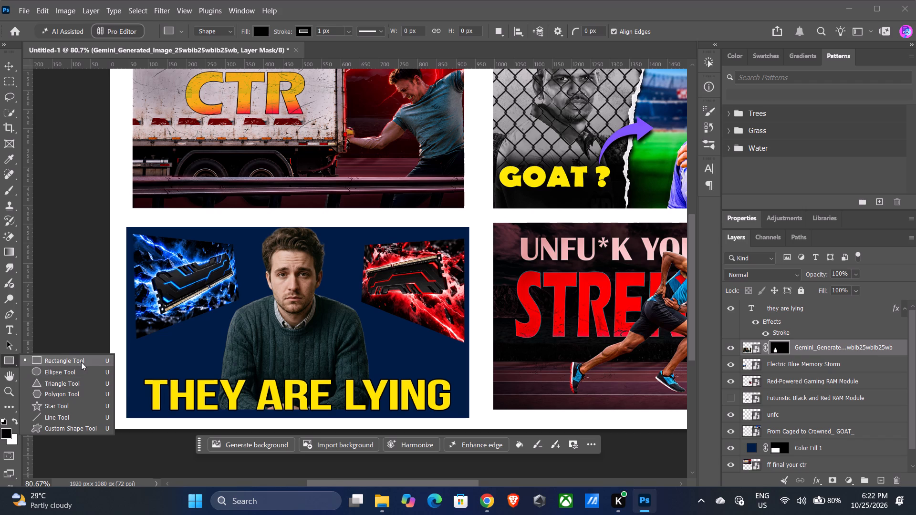
pyautogui.click(81, 362)
pyautogui.moveTo(137, 371); pyautogui.dragTo(203, 427)
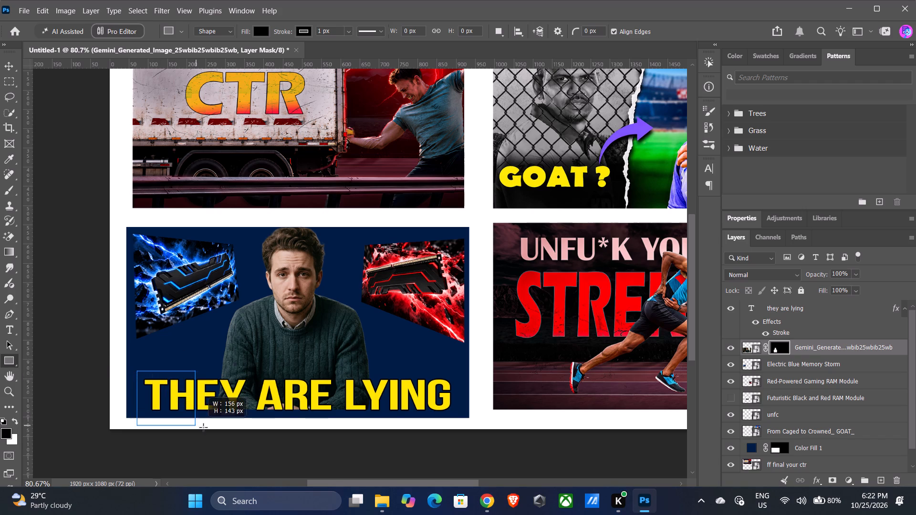
pyautogui.moveTo(203, 427); pyautogui.dragTo(454, 416)
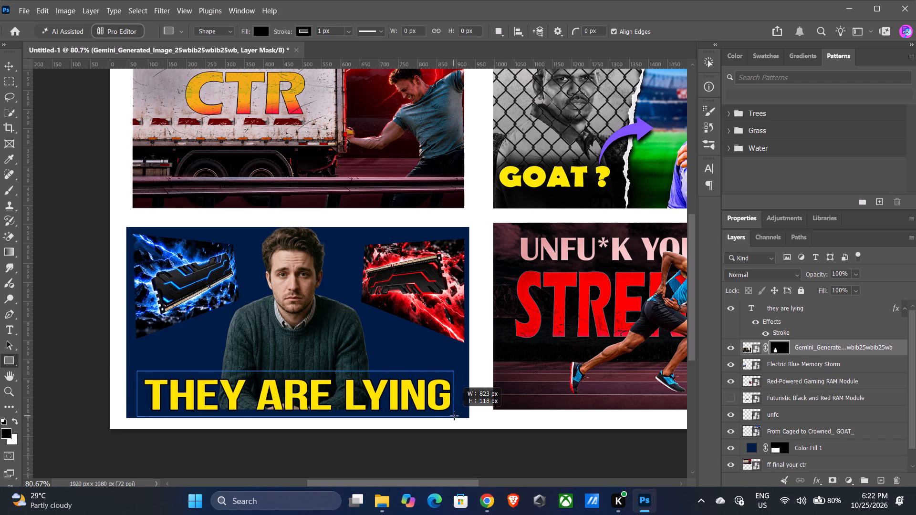
pyautogui.moveTo(454, 416); pyautogui.dragTo(457, 416)
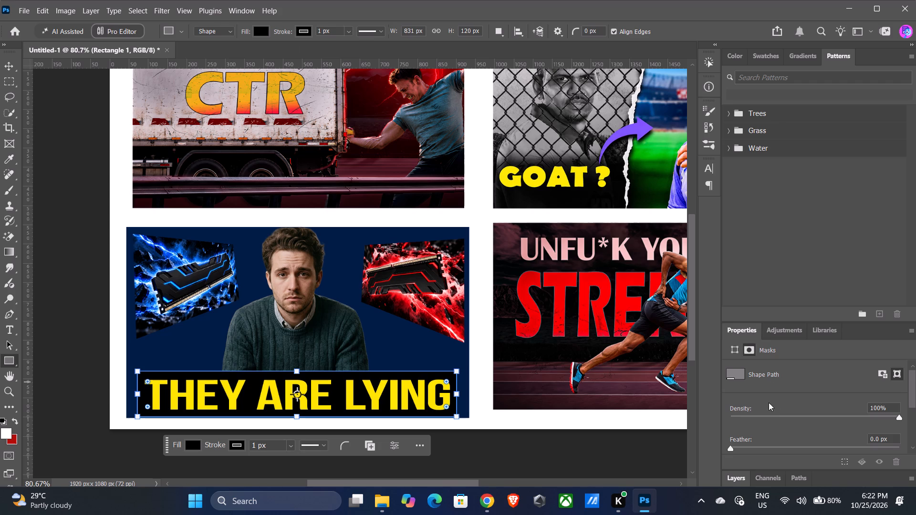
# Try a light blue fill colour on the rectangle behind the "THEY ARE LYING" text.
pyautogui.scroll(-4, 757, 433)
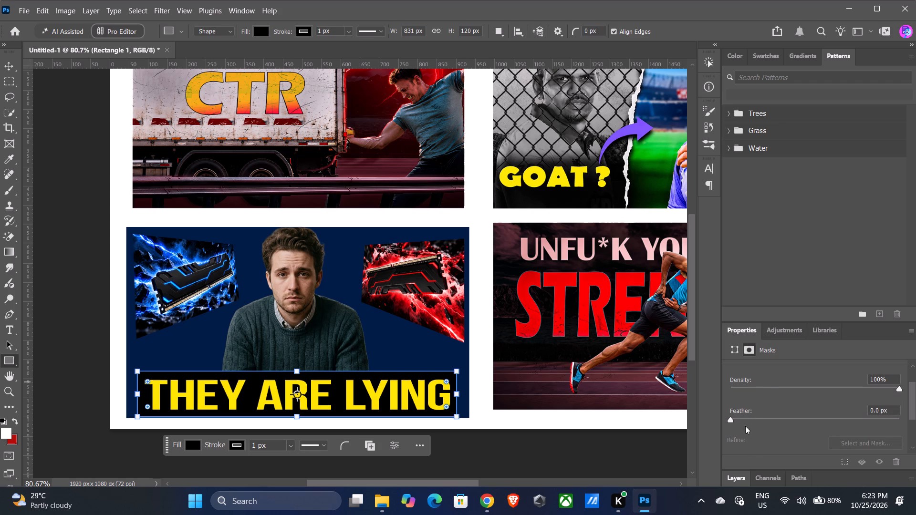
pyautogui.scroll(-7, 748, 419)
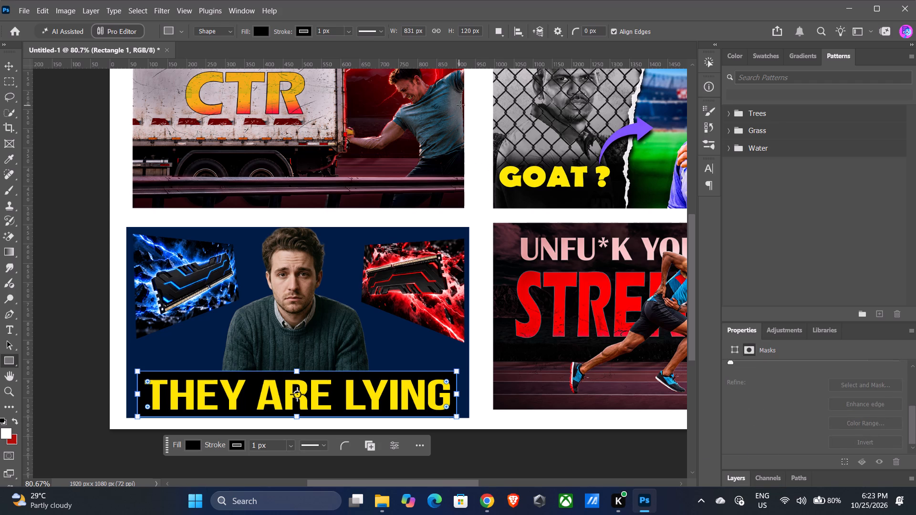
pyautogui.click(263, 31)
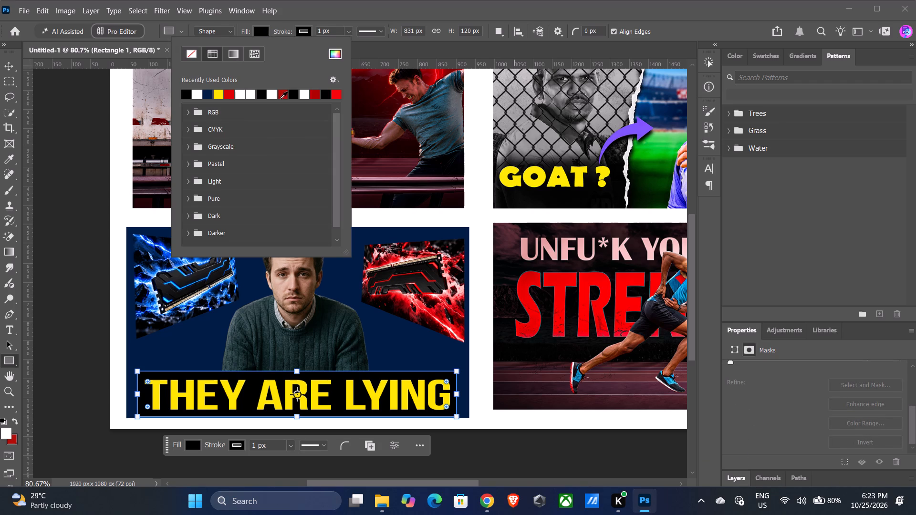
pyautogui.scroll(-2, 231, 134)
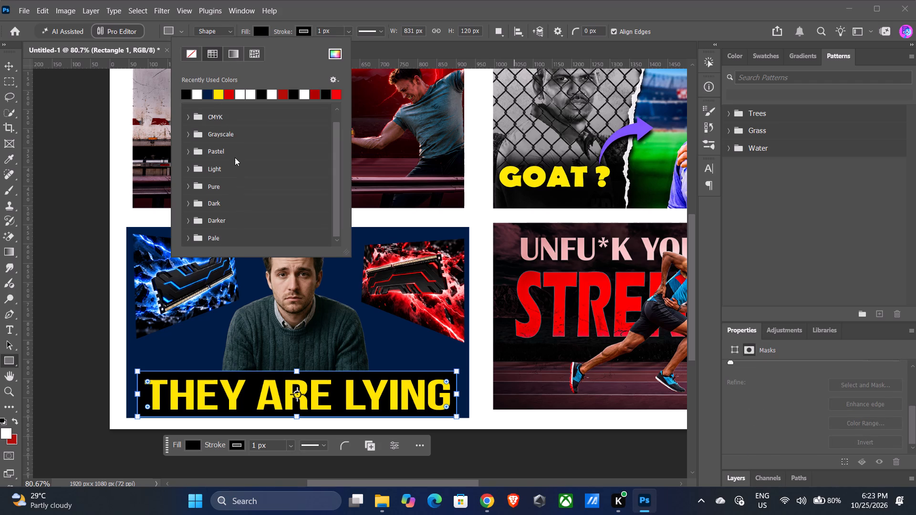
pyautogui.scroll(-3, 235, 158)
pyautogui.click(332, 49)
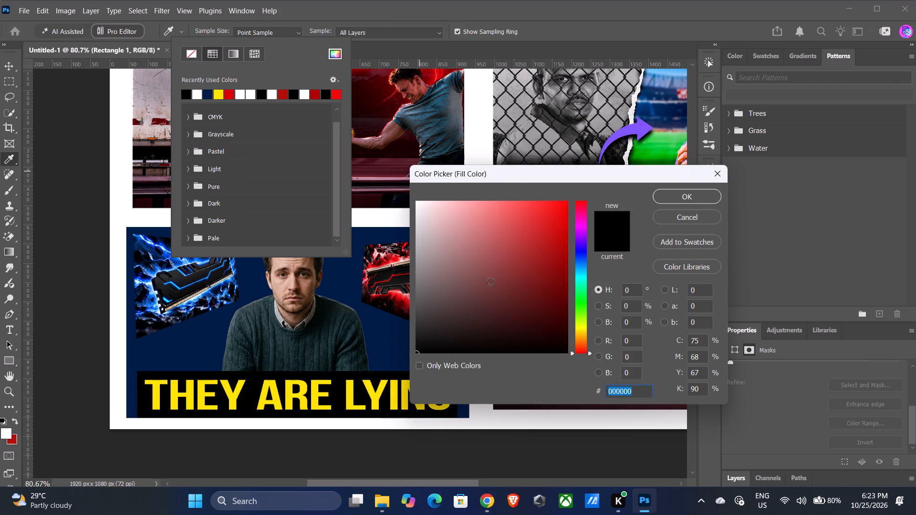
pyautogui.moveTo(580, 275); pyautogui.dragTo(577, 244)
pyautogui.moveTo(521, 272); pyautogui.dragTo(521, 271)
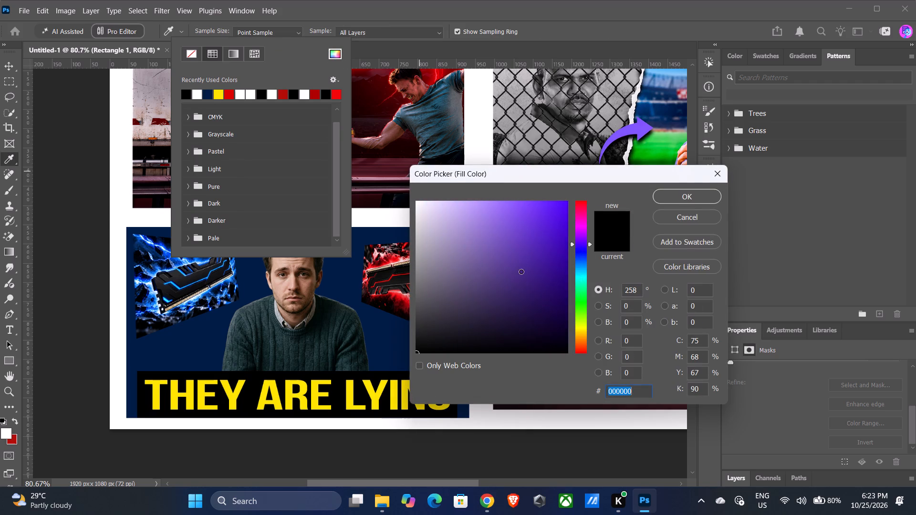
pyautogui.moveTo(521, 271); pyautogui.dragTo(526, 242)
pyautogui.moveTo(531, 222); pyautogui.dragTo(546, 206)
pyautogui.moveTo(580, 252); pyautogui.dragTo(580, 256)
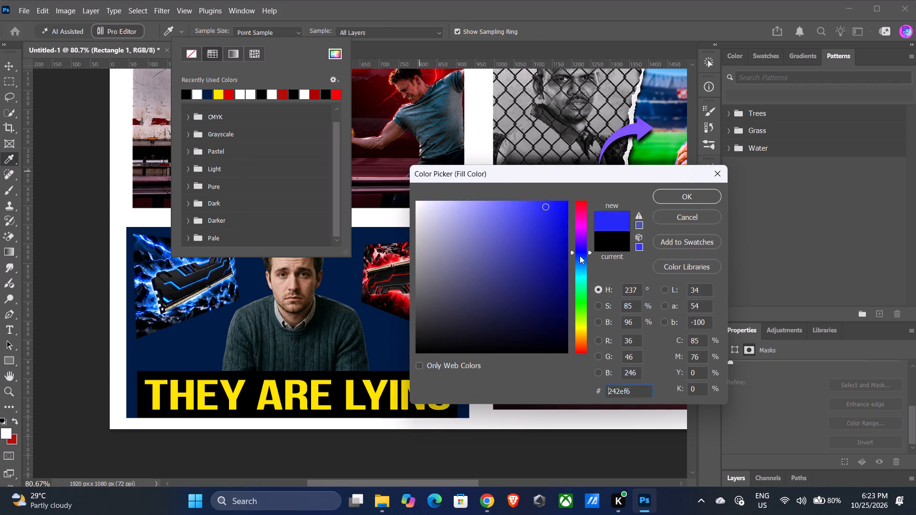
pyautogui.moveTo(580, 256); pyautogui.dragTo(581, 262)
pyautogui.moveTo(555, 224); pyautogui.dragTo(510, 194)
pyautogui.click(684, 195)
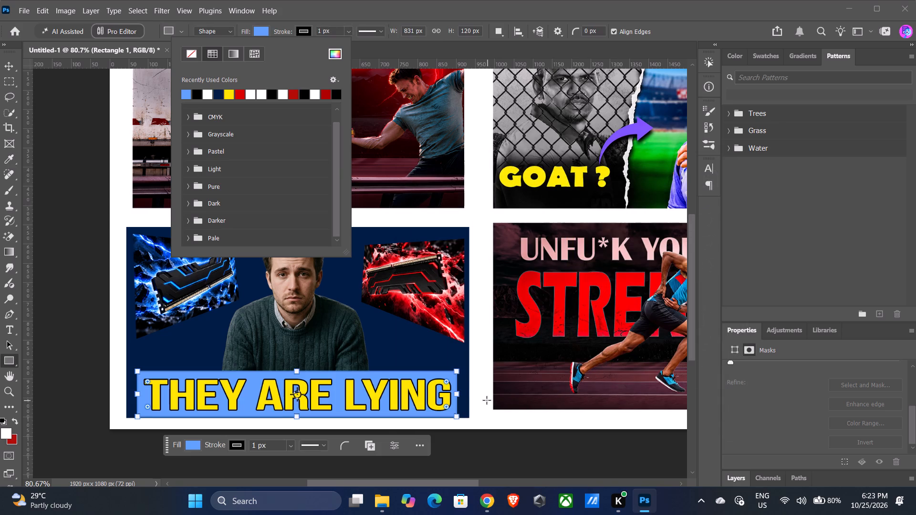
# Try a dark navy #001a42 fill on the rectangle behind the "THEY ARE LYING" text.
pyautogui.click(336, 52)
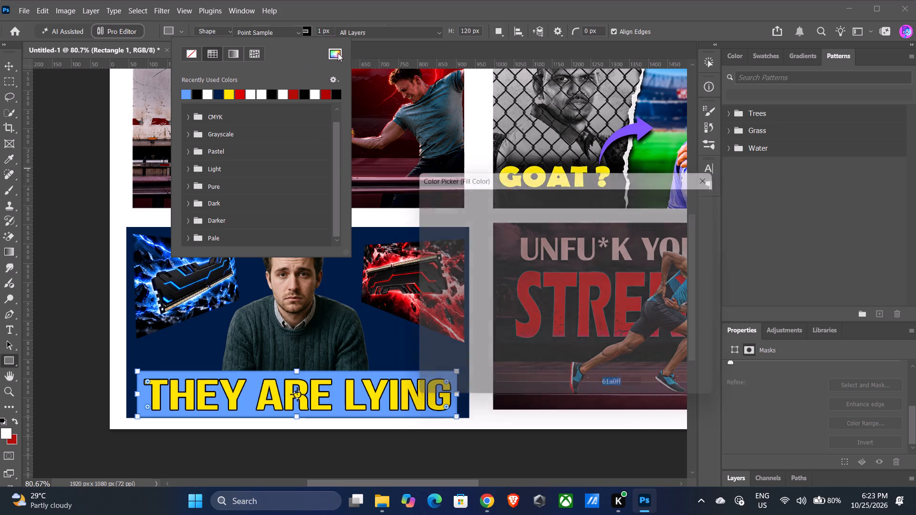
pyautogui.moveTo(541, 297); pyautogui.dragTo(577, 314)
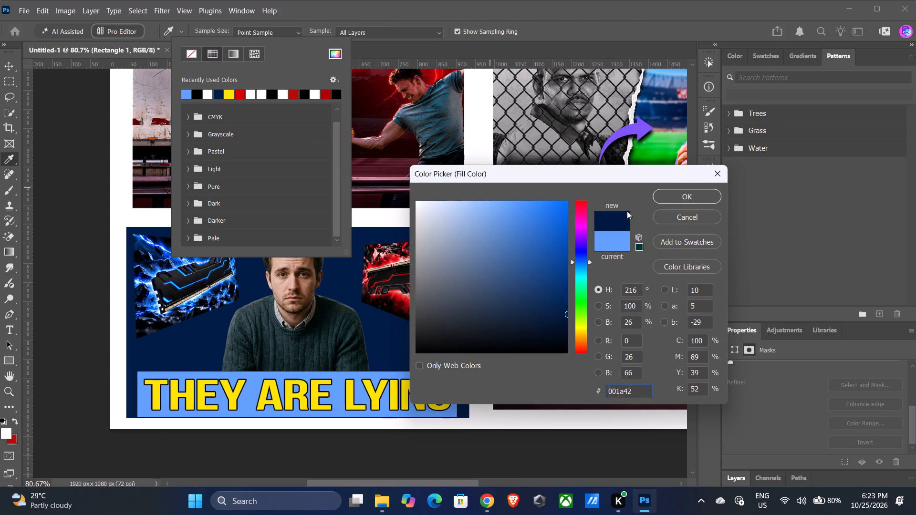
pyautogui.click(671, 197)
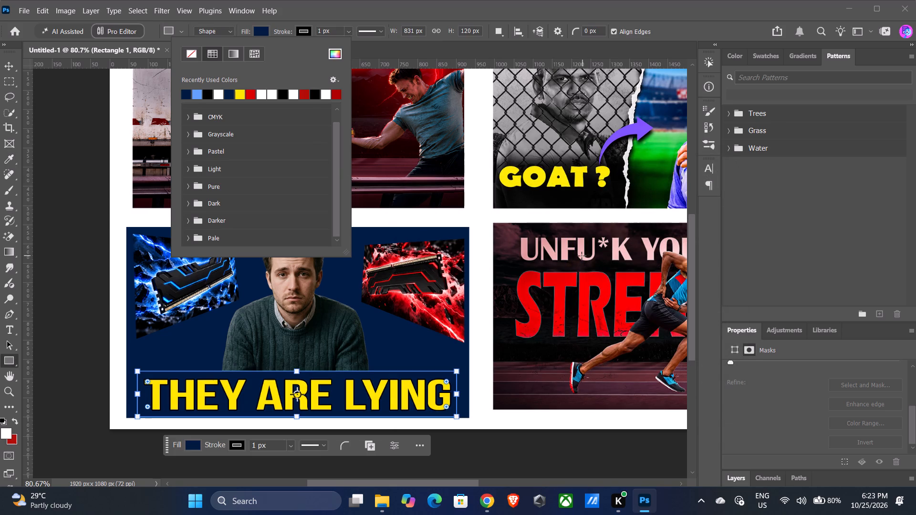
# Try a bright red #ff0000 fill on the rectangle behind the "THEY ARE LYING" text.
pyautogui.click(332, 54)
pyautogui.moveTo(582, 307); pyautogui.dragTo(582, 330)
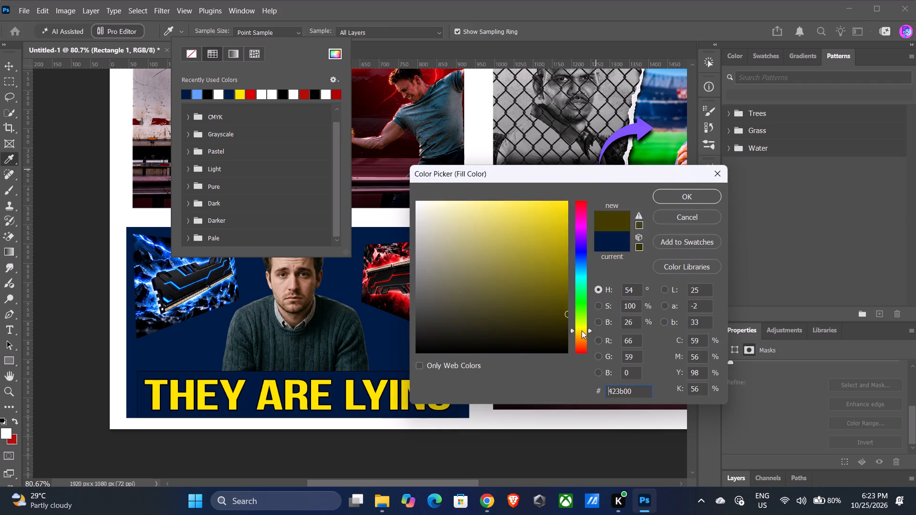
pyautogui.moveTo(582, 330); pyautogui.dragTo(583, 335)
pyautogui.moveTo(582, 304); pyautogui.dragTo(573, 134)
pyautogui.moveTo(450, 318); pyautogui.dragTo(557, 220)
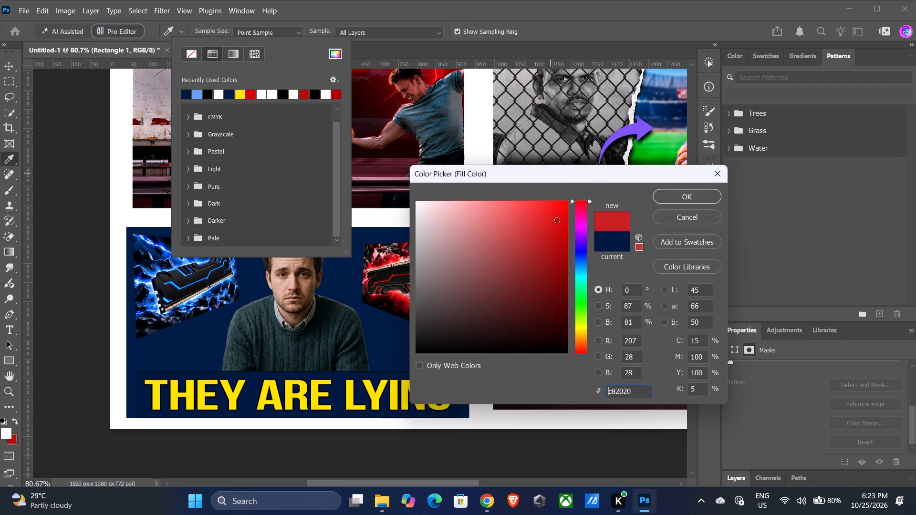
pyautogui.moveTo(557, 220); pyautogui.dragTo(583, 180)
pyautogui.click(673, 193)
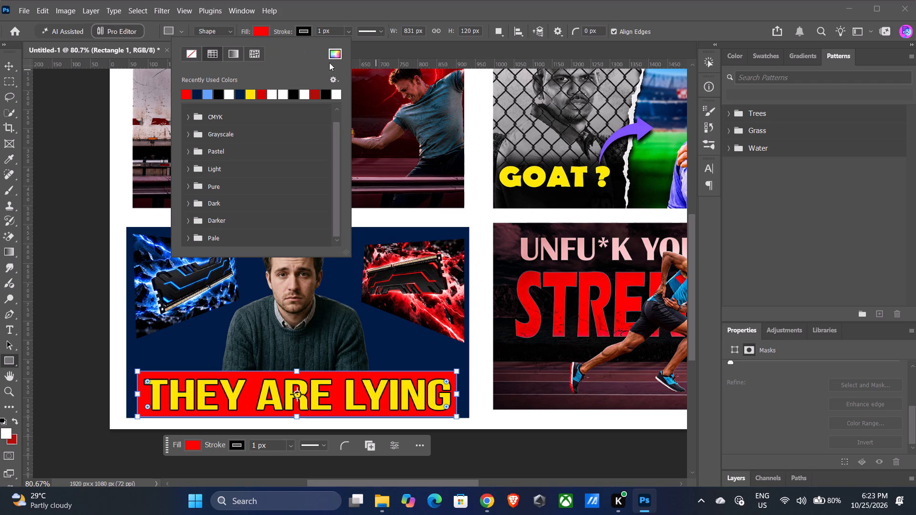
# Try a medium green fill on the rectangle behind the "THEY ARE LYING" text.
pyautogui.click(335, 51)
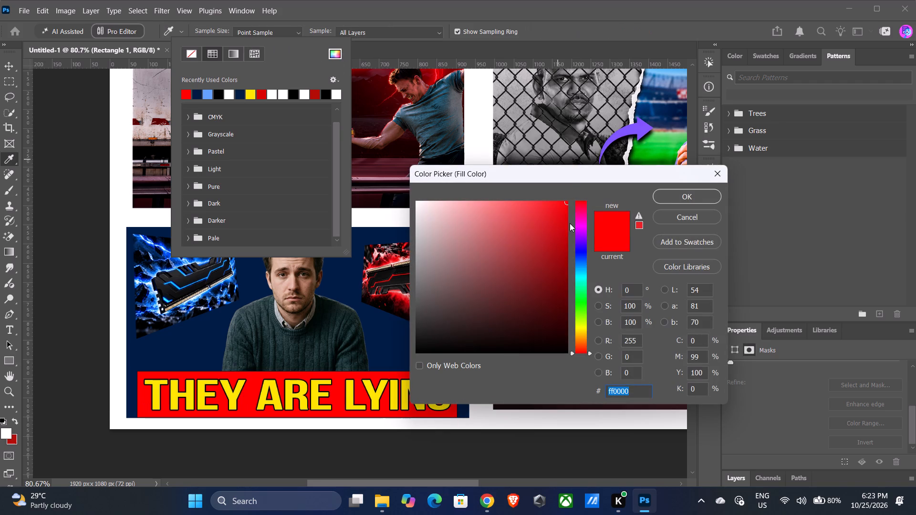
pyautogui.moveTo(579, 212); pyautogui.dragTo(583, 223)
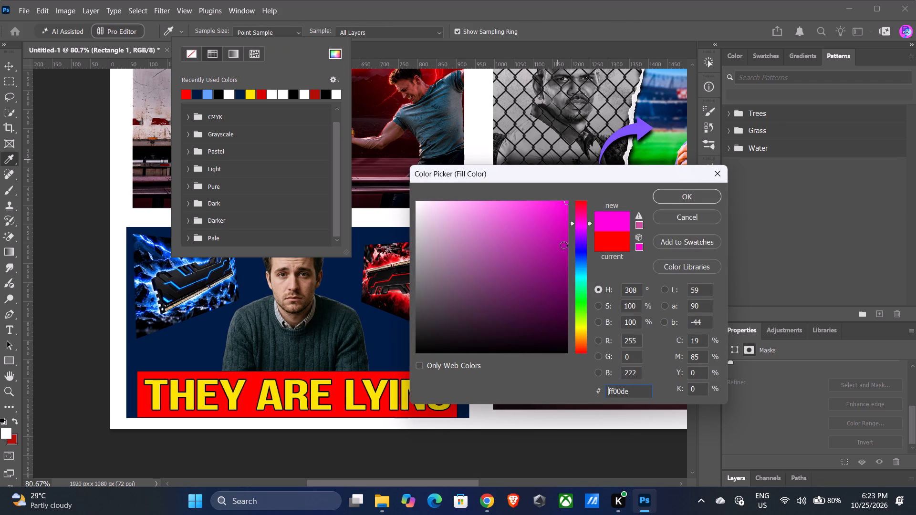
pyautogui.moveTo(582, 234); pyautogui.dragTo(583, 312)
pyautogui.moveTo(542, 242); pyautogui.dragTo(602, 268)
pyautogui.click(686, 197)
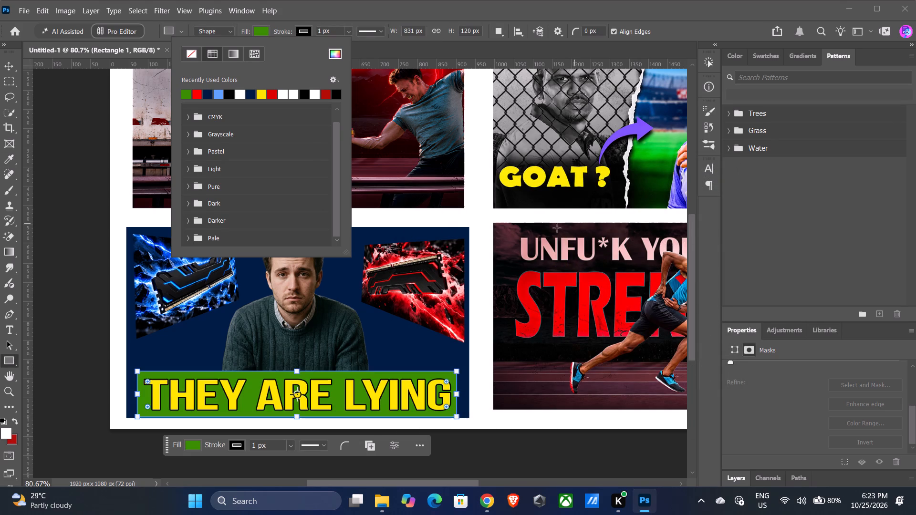
# Set the text-backing rectangle's fill to black, after previewing blue and violet shades in the colour picker.
pyautogui.click(336, 52)
pyautogui.moveTo(581, 271); pyautogui.dragTo(581, 250)
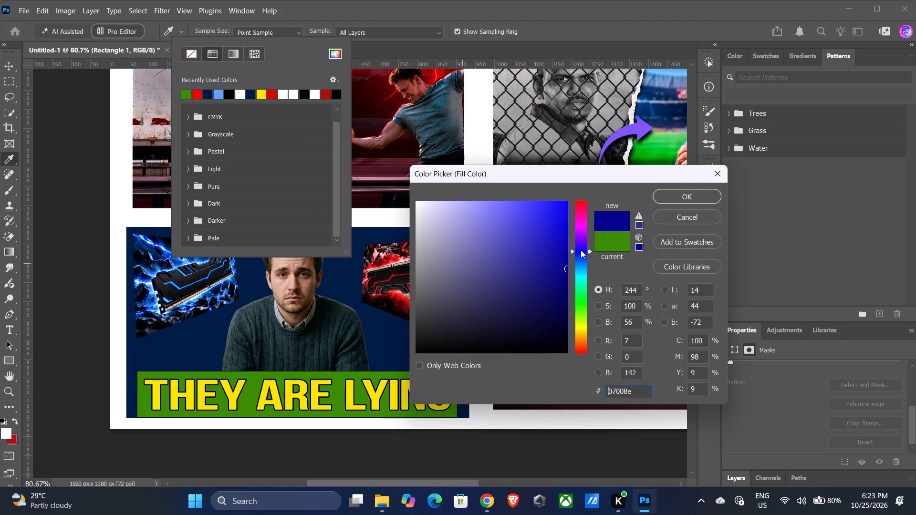
pyautogui.moveTo(581, 250); pyautogui.dragTo(581, 247)
pyautogui.moveTo(557, 244); pyautogui.dragTo(541, 278)
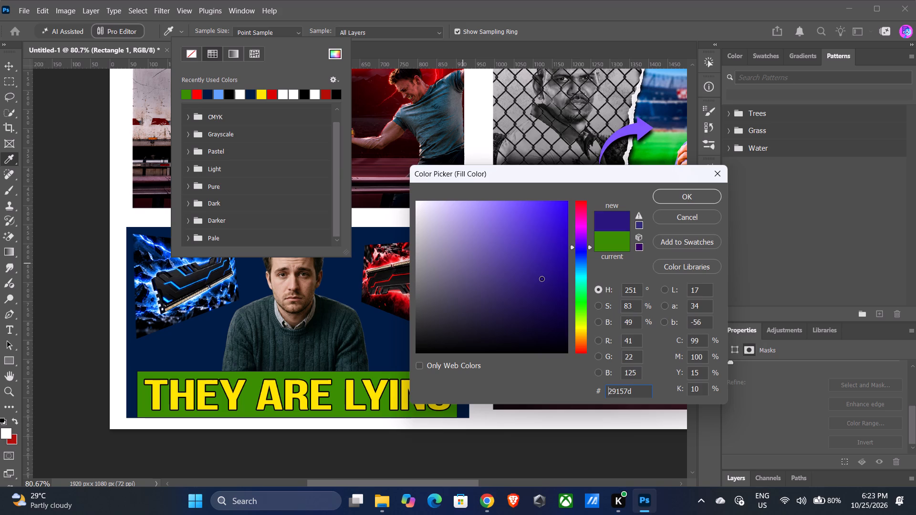
pyautogui.moveTo(541, 278); pyautogui.dragTo(571, 158)
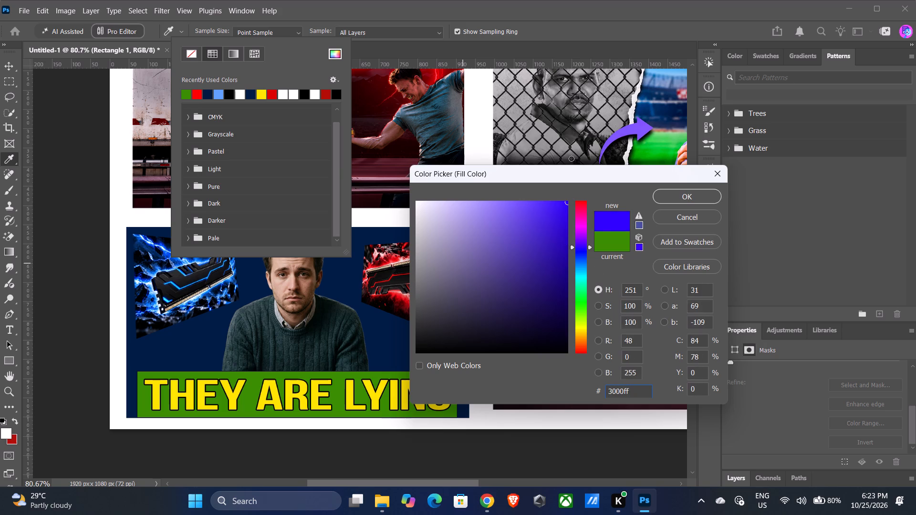
pyautogui.moveTo(571, 158); pyautogui.dragTo(651, 379)
pyautogui.click(698, 195)
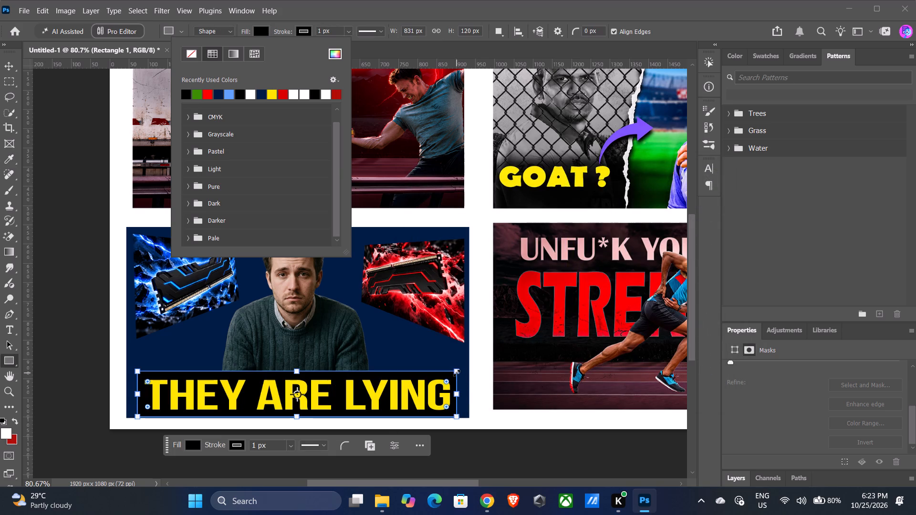
# Resize the black rectangle behind "THEY ARE LYING" to about 817 x 132 px, reaching down to the navy background's lower edge.
pyautogui.moveTo(457, 370); pyautogui.dragTo(462, 368)
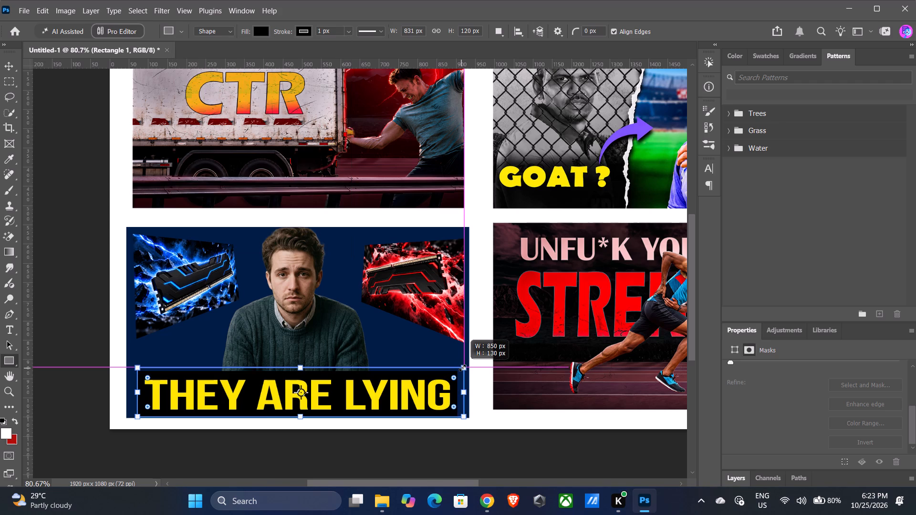
pyautogui.moveTo(462, 368); pyautogui.dragTo(469, 369)
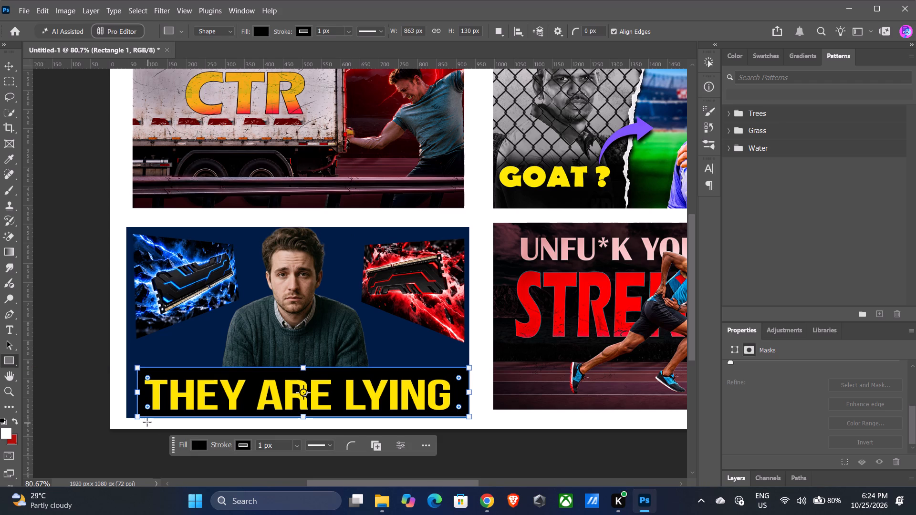
pyautogui.moveTo(139, 416); pyautogui.dragTo(126, 418)
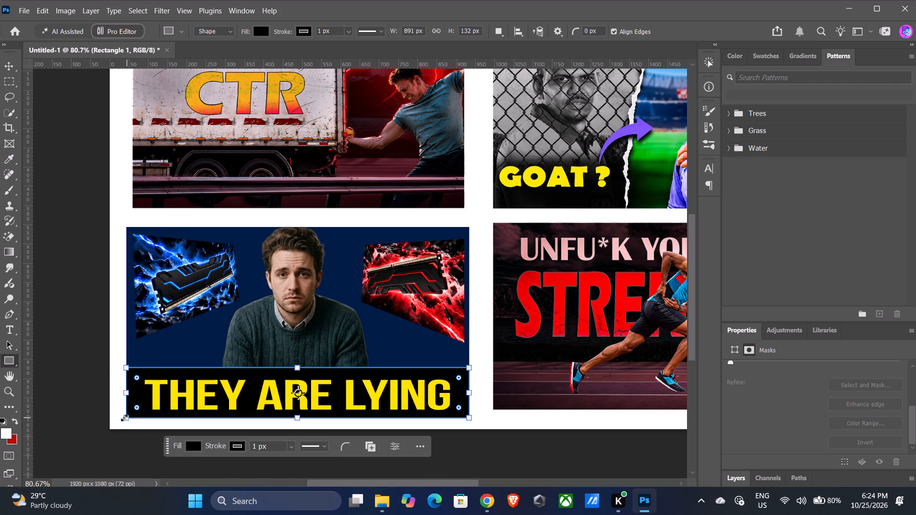
pyautogui.moveTo(125, 419); pyautogui.dragTo(141, 416)
pyautogui.moveTo(468, 417); pyautogui.dragTo(467, 418)
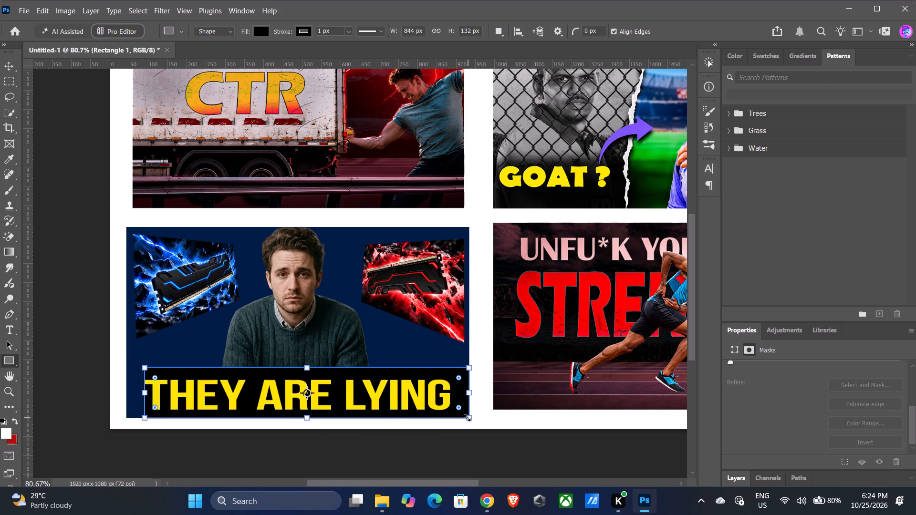
pyautogui.moveTo(467, 418); pyautogui.dragTo(458, 419)
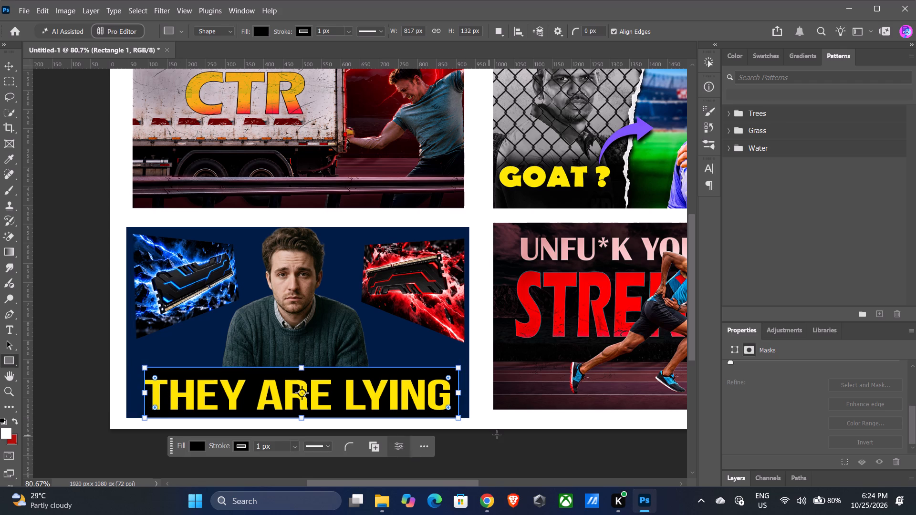
# Create two more black 817 x 132 px rectangles, one beyond the canvas's bottom edge and one starting at the text's lower edge.
pyautogui.click(495, 434)
pyautogui.click(426, 218)
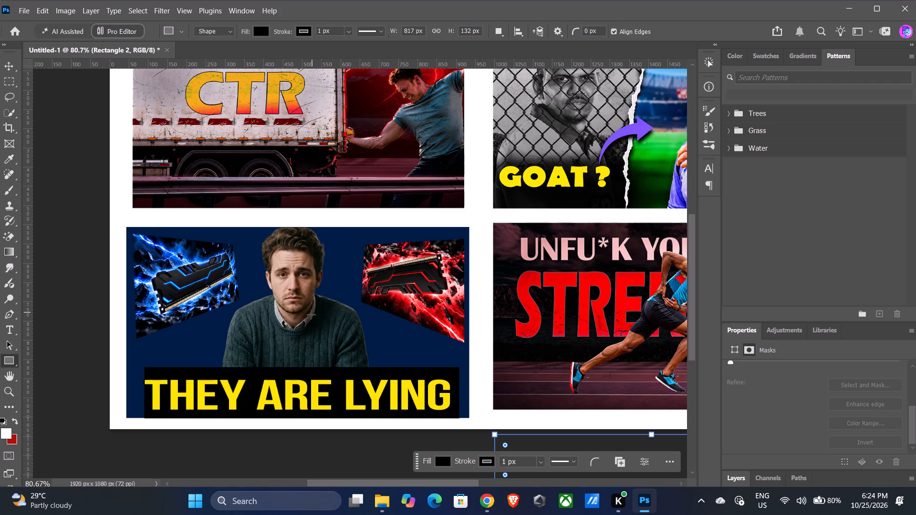
pyautogui.click(171, 409)
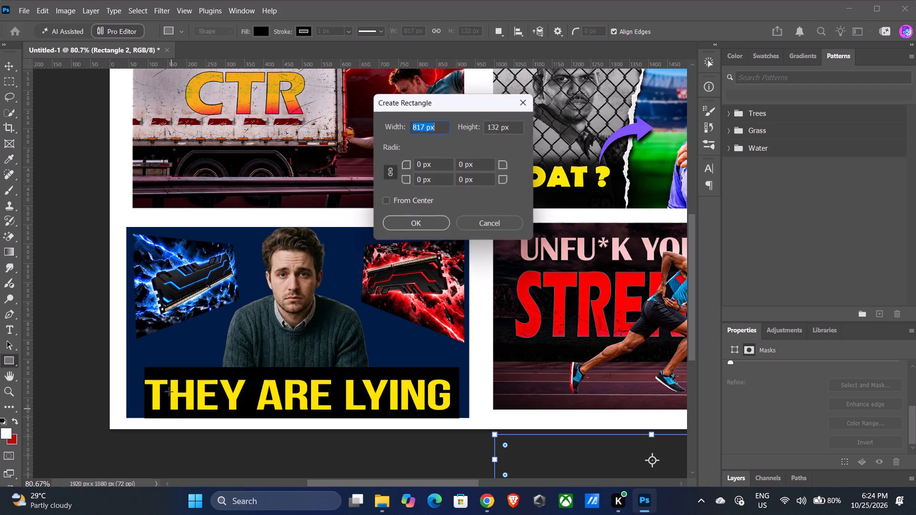
pyautogui.click(433, 221)
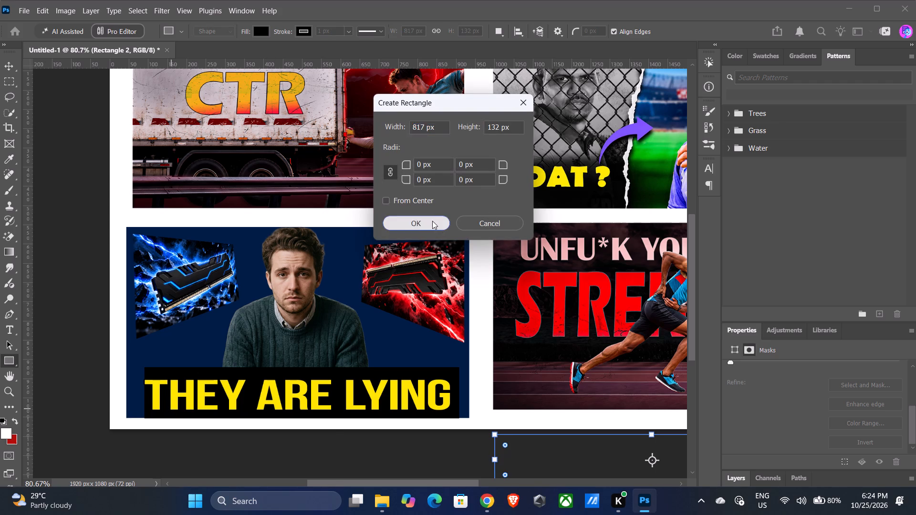
pyautogui.click(5, 69)
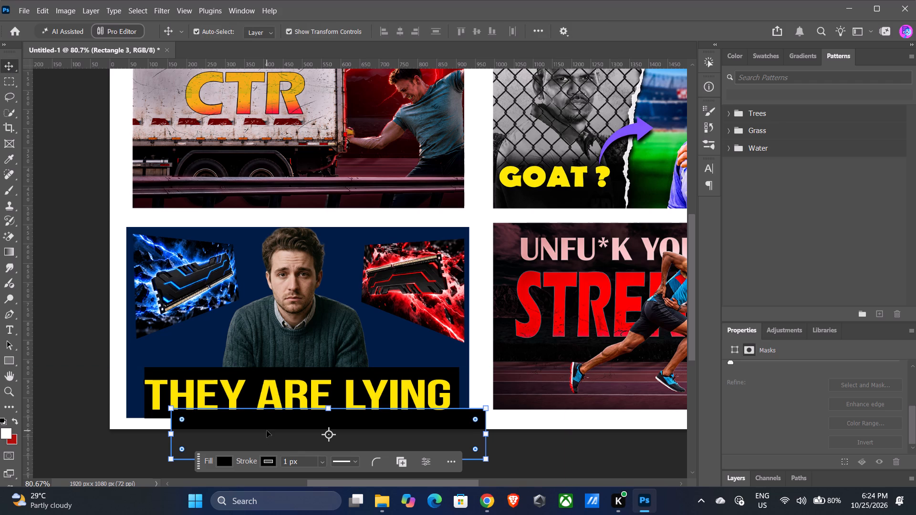
# Round the corners of the black rectangles at the "THEY ARE LYING" text, with the thumbnail's elements selected together.
pyautogui.moveTo(267, 430); pyautogui.dragTo(271, 408)
pyautogui.click(260, 379)
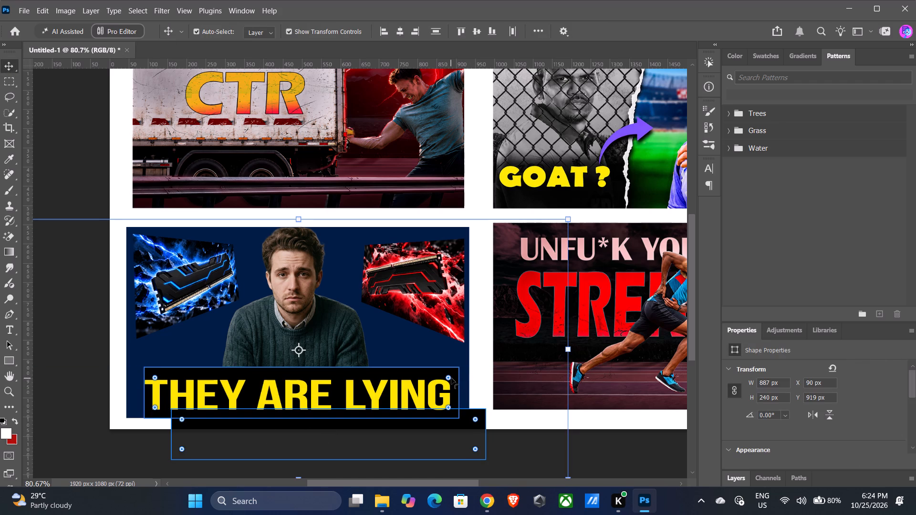
pyautogui.moveTo(155, 379); pyautogui.dragTo(154, 379)
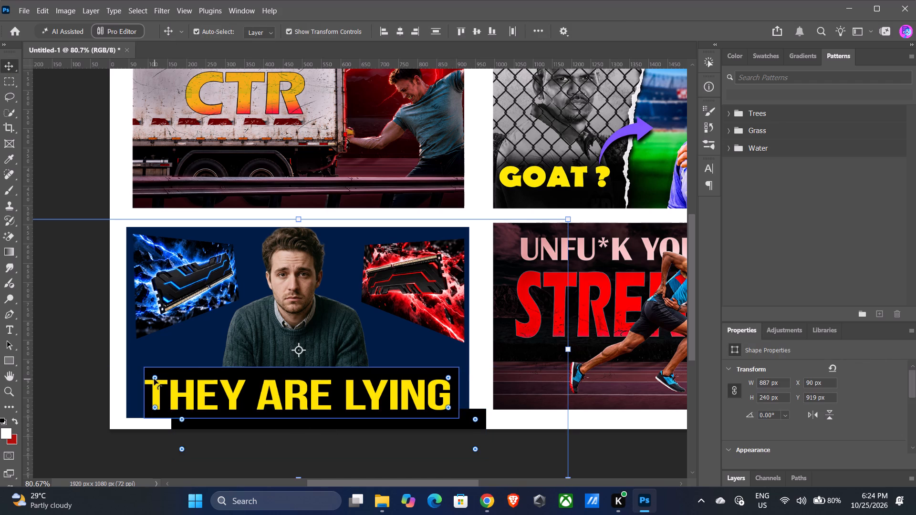
pyautogui.moveTo(154, 379); pyautogui.dragTo(146, 379)
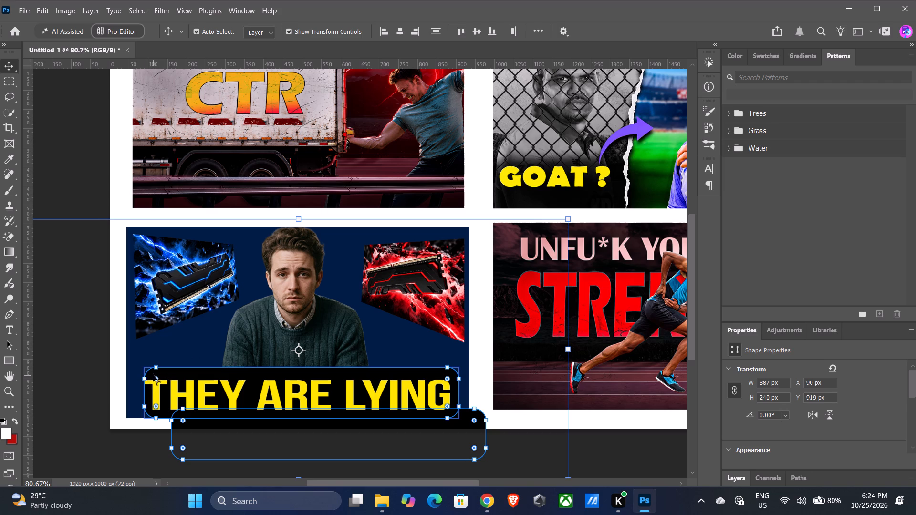
pyautogui.click(230, 391)
pyautogui.moveTo(230, 391); pyautogui.dragTo(226, 390)
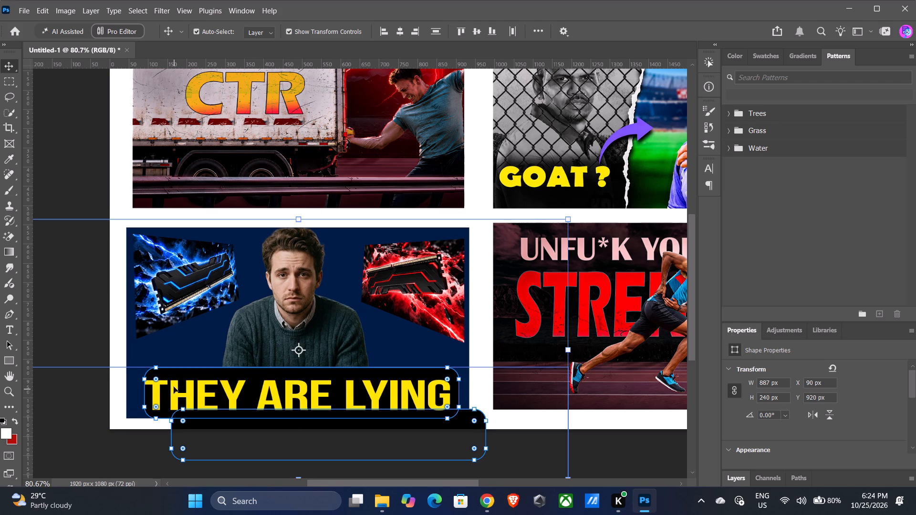
pyautogui.click(159, 381)
pyautogui.click(157, 380)
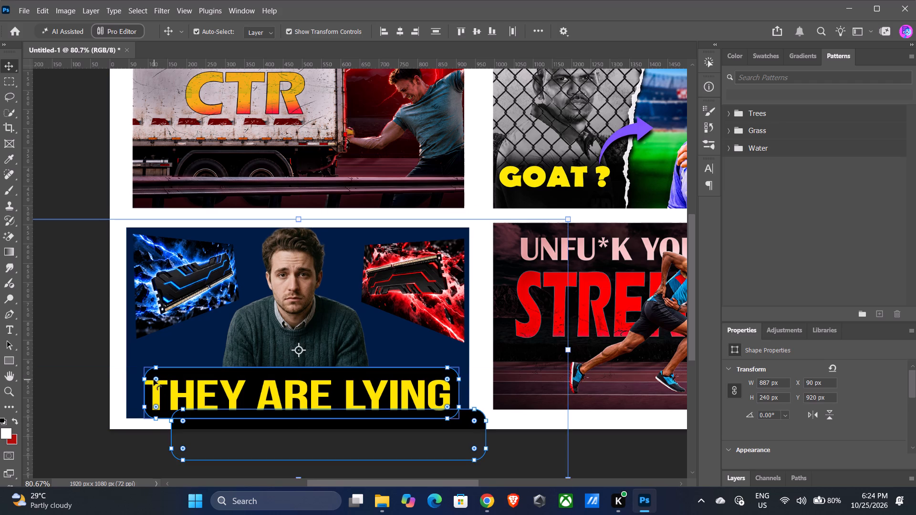
pyautogui.moveTo(154, 380); pyautogui.dragTo(143, 380)
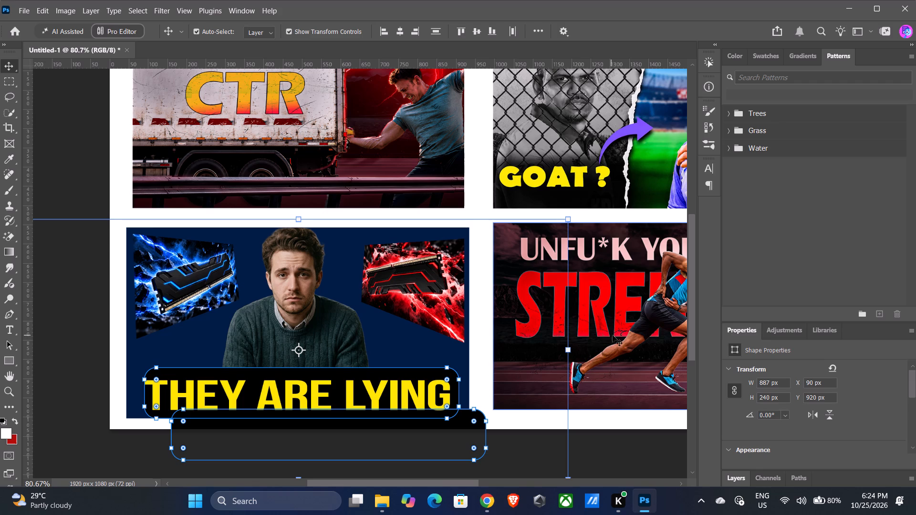
# Scale the selected thumbnail elements to 97.70% and move them to about X 490 px, Y 855 px, level with the neighbouring thumbnail.
pyautogui.click(568, 351)
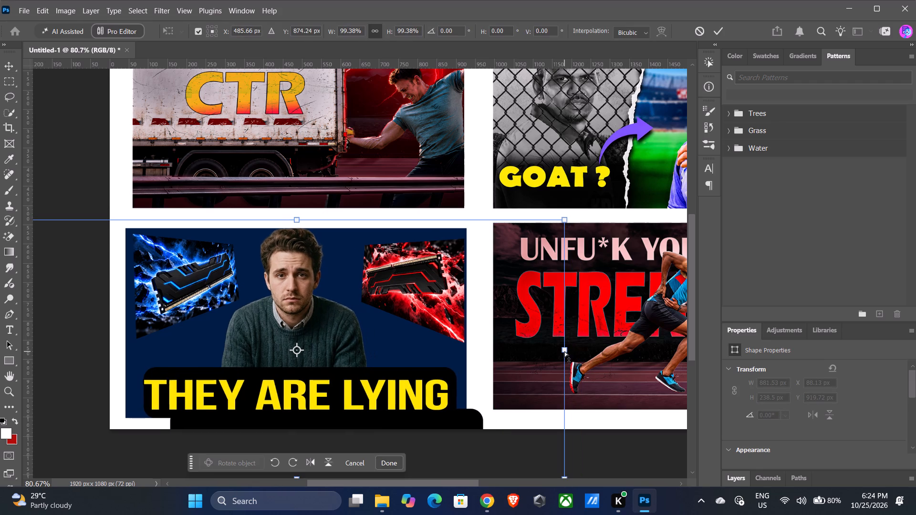
pyautogui.hotkey('ctrl', 'z')
pyautogui.hotkey('ctrl', 'z')
pyautogui.hotkey('ctrl', 'z')
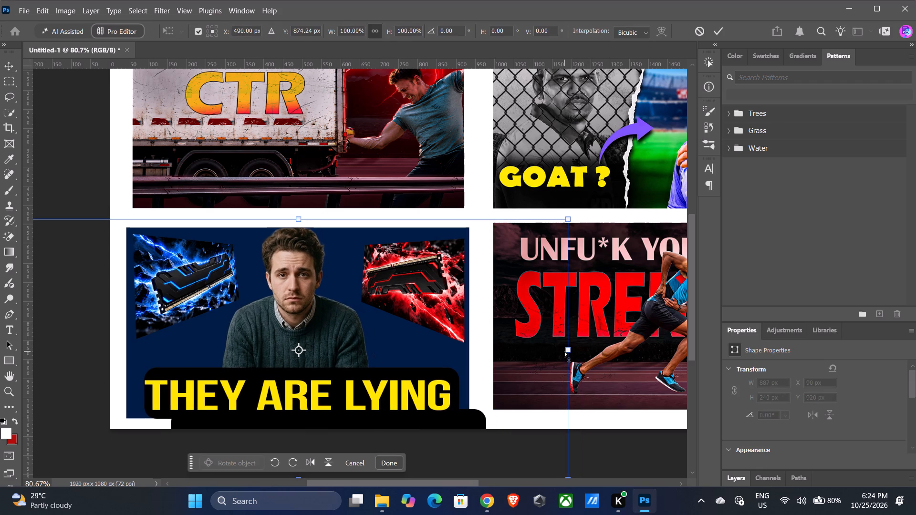
pyautogui.hotkey('ctrl', 'z')
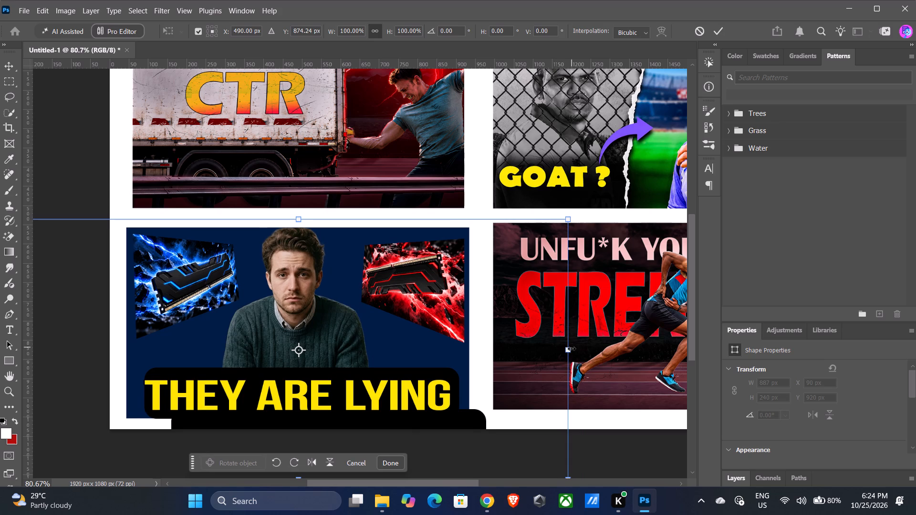
pyautogui.moveTo(572, 349); pyautogui.dragTo(559, 350)
pyautogui.moveTo(414, 350); pyautogui.dragTo(429, 345)
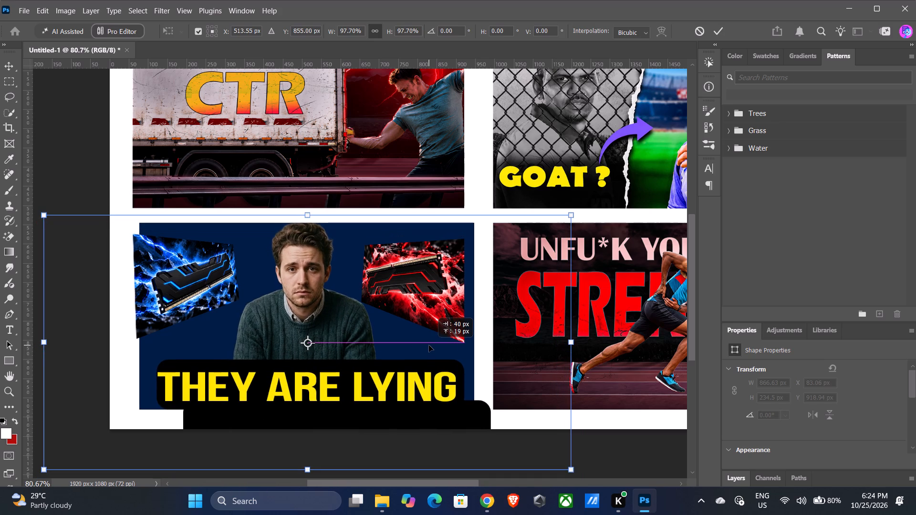
pyautogui.moveTo(429, 345); pyautogui.dragTo(422, 345)
pyautogui.click(388, 403)
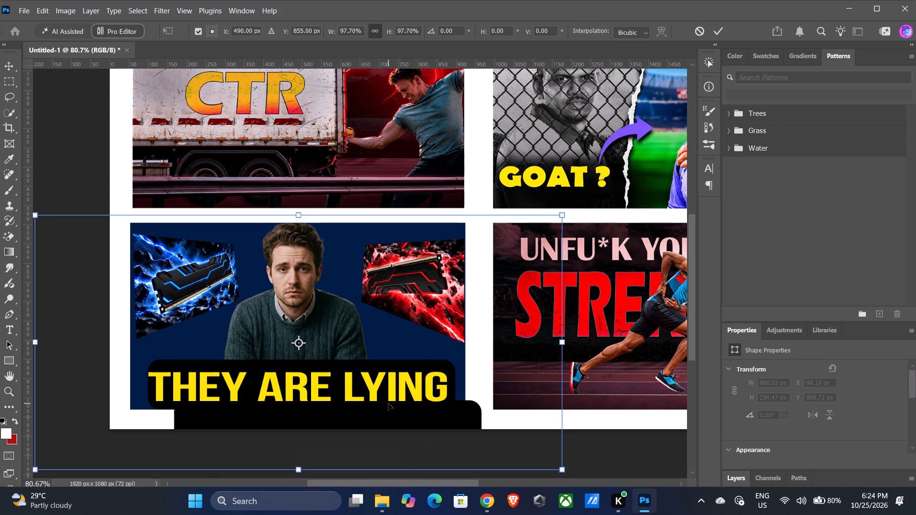
pyautogui.doubleClick(381, 392)
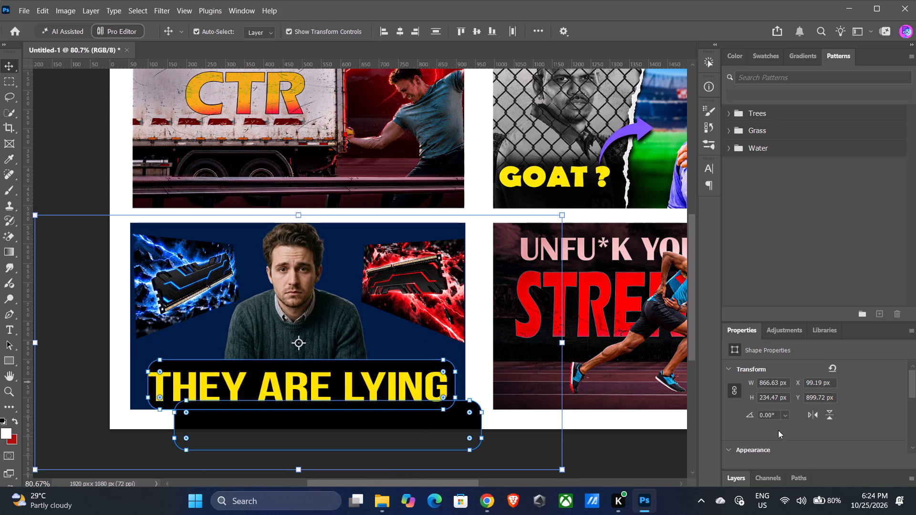
# Delete the Rectangle 3 layer, the extra black rectangle below the "THEY ARE LYING" text.
pyautogui.click(735, 475)
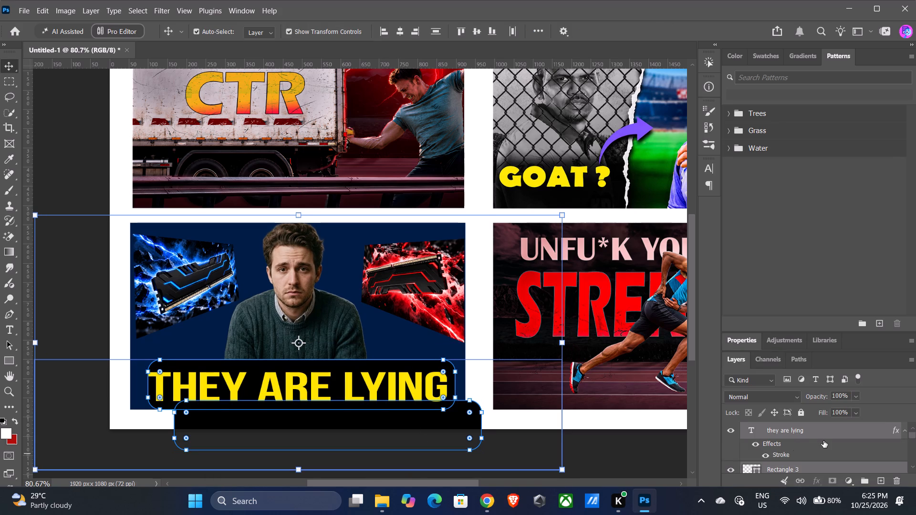
pyautogui.scroll(-1, 823, 441)
pyautogui.click(795, 433)
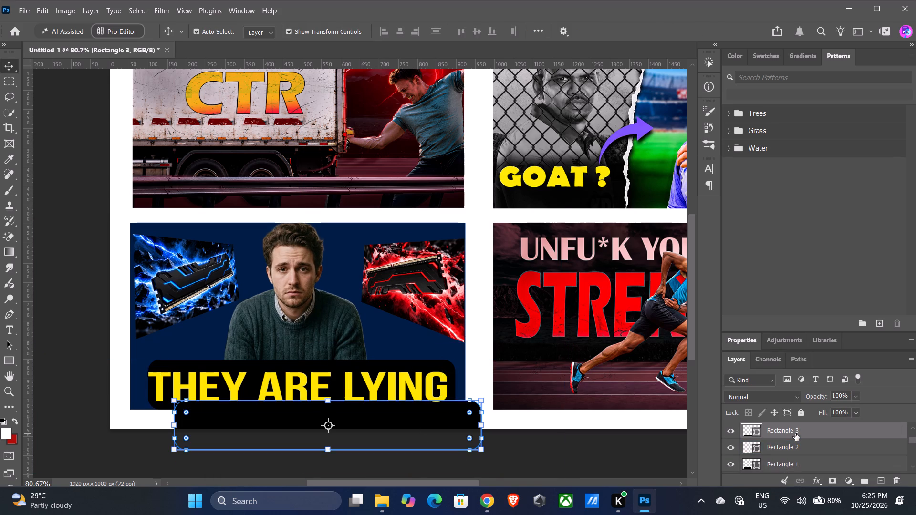
pyautogui.press('BackSpace')
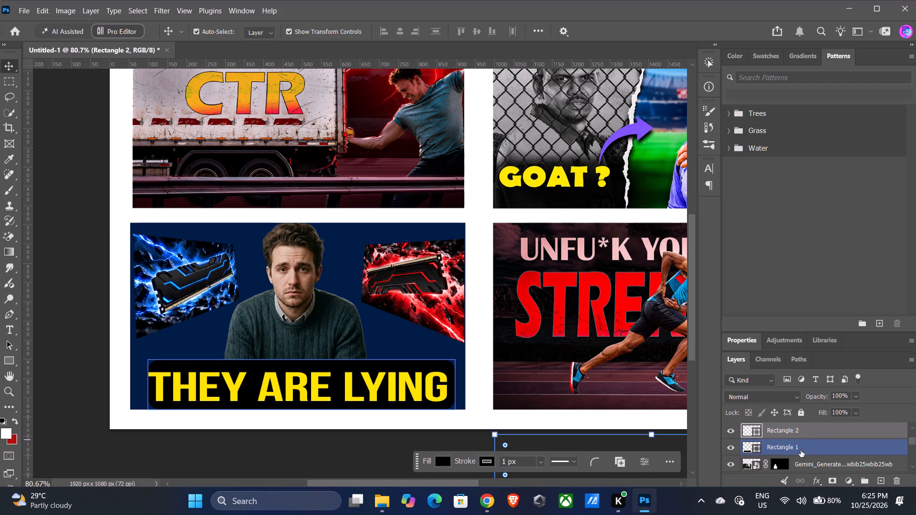
# Enlarge the Rectangle 1 backing to 103.57% so it extends evenly around the "THEY ARE LYING" text.
pyautogui.click(796, 450)
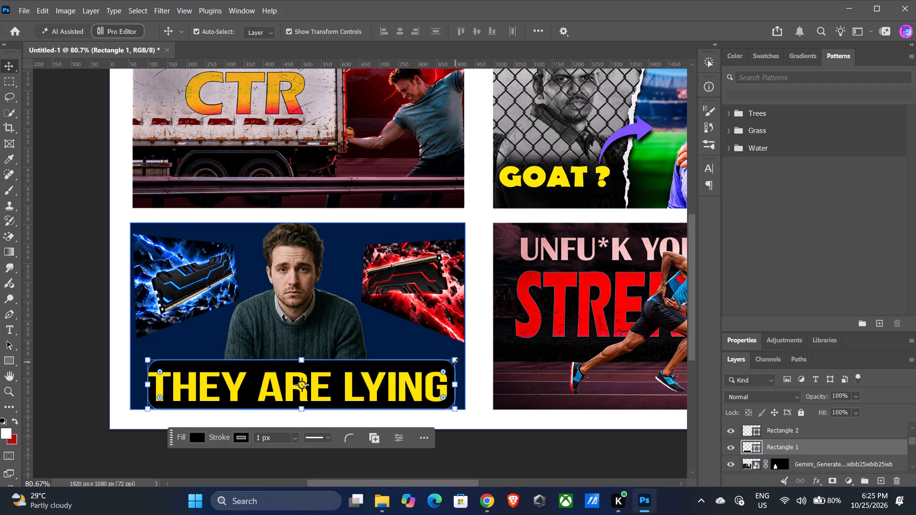
pyautogui.moveTo(454, 360); pyautogui.dragTo(461, 357)
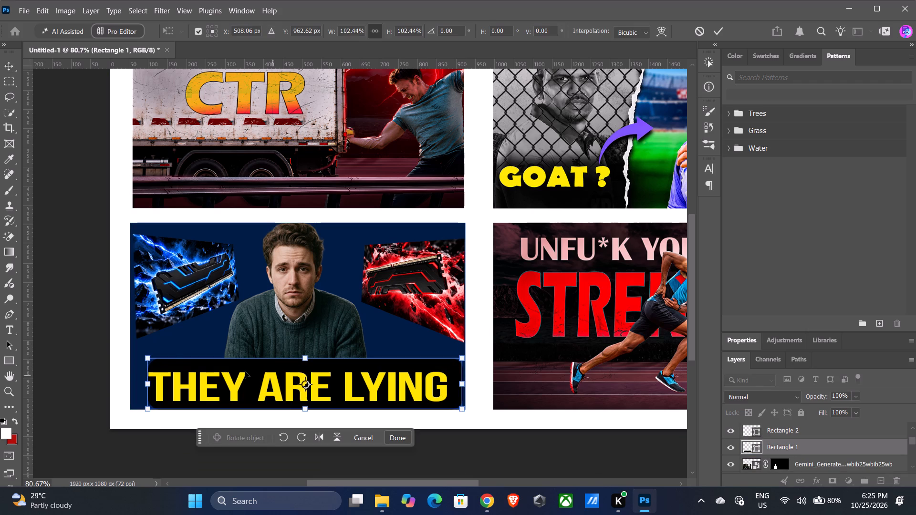
pyautogui.moveTo(146, 357); pyautogui.dragTo(139, 352)
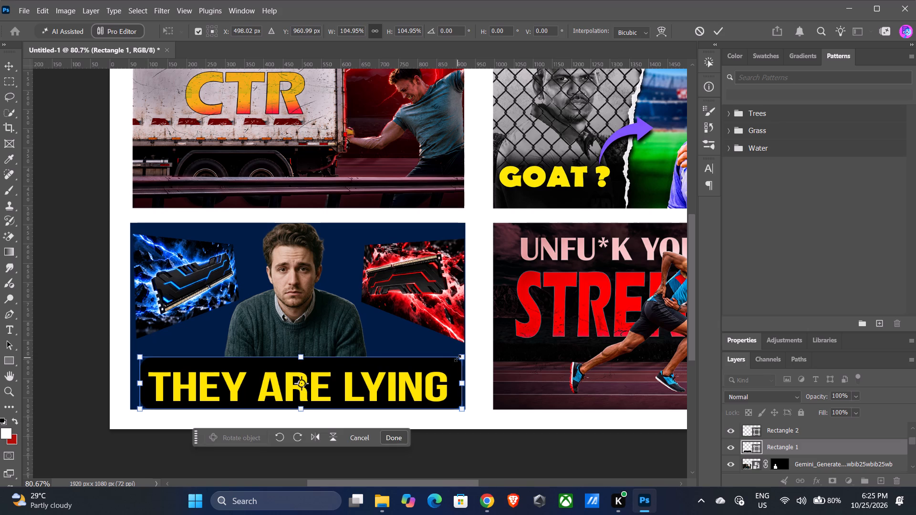
pyautogui.click(462, 358)
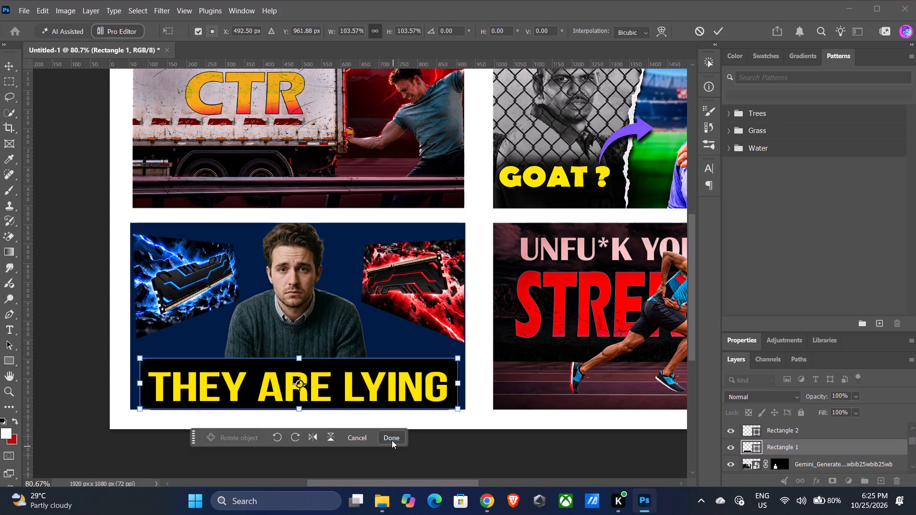
pyautogui.click(392, 440)
# Place the downloaded "Futuristic Black and Red RAM Module" image from Chrome into the collage above the red RAM layer at 100% scale.
pyautogui.click(385, 311)
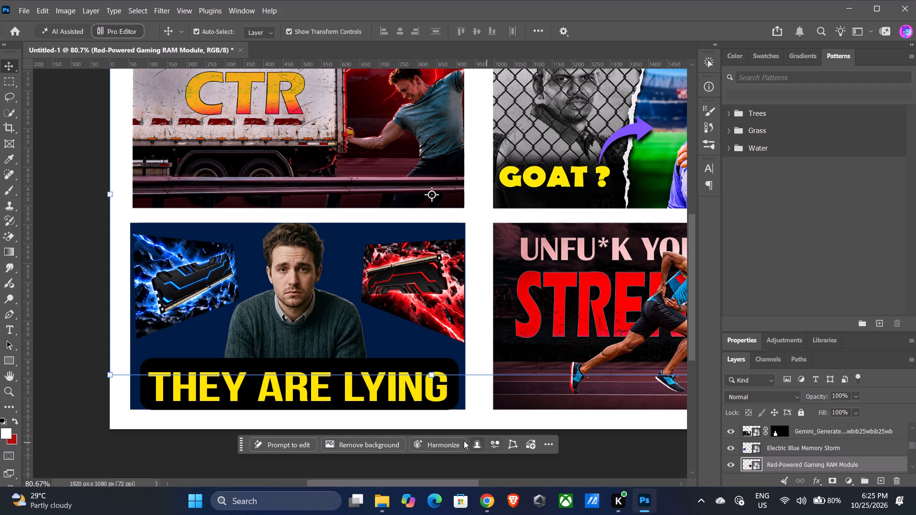
pyautogui.scroll(-1, 839, 451)
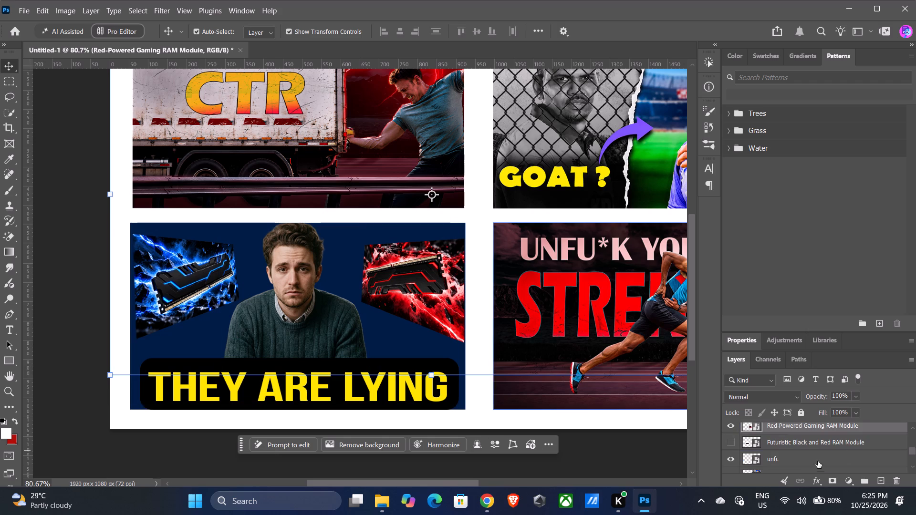
pyautogui.scroll(-3, 810, 464)
pyautogui.scroll(-3, 764, 449)
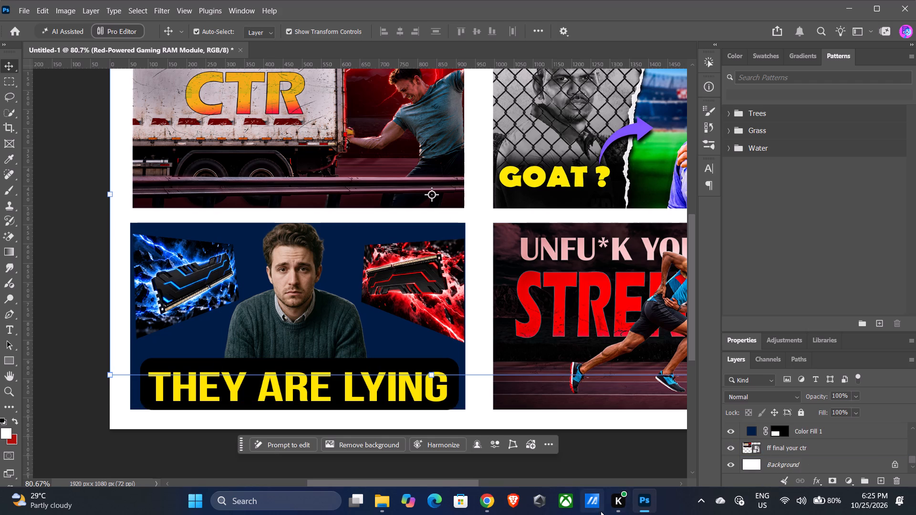
pyautogui.click(480, 503)
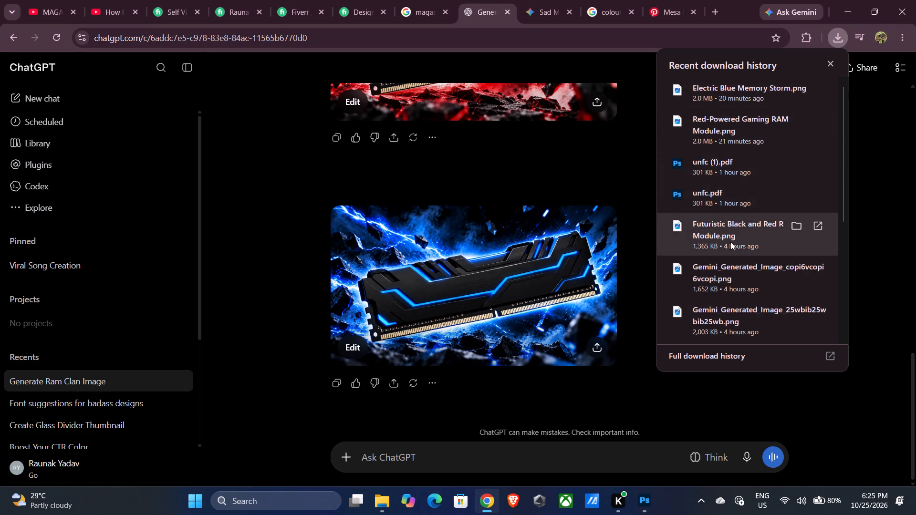
pyautogui.moveTo(726, 237); pyautogui.dragTo(645, 505)
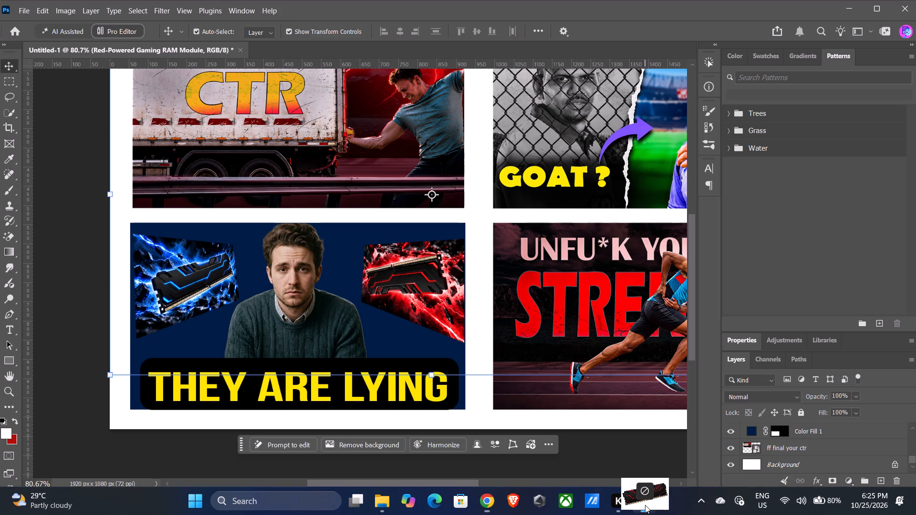
pyautogui.moveTo(645, 505); pyautogui.dragTo(401, 360)
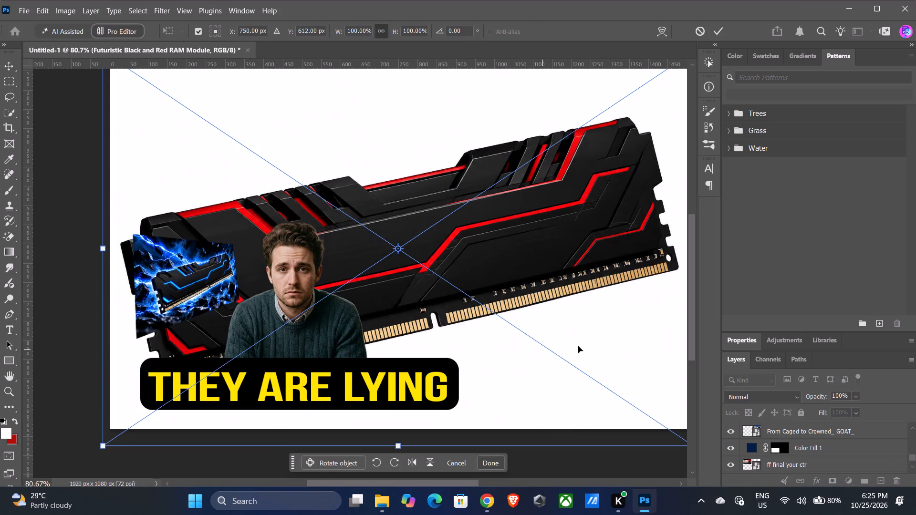
pyautogui.click(486, 458)
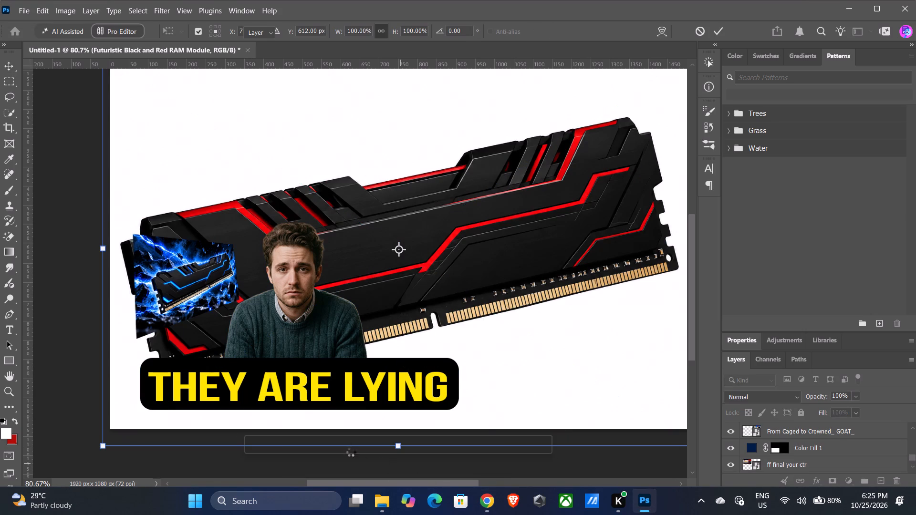
# Remove the white background from the placed black and red RAM module.
pyautogui.click(375, 447)
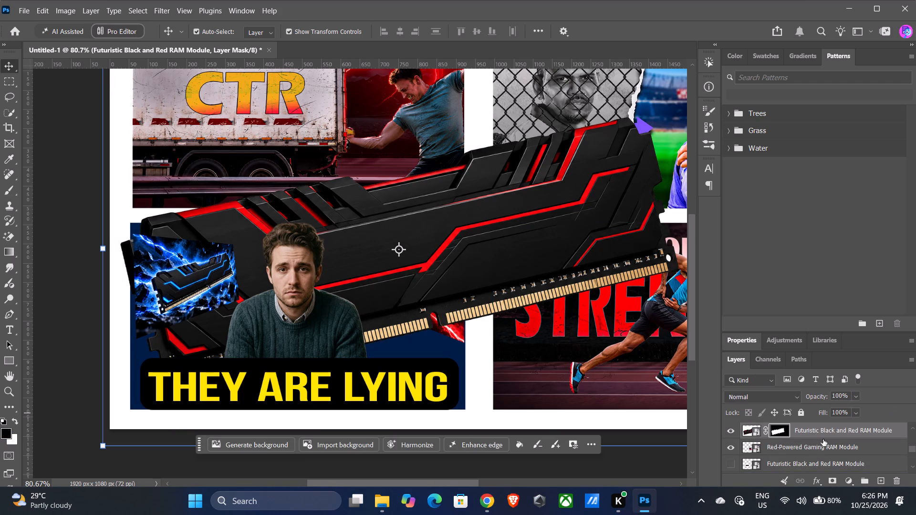
# Move the new RAM module layer up the stack, between the man's layer and the Electric Blue Memory Storm layer.
pyautogui.moveTo(818, 433); pyautogui.dragTo(830, 389)
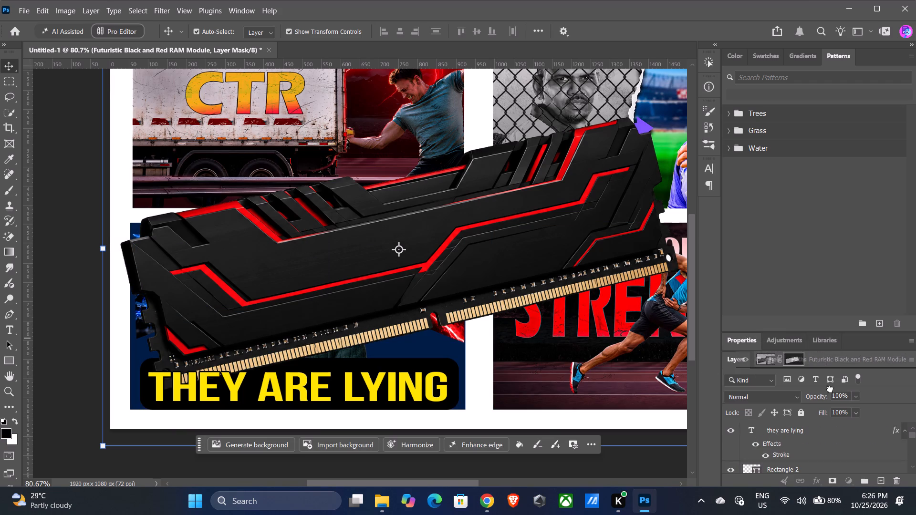
pyautogui.moveTo(830, 389); pyautogui.dragTo(824, 474)
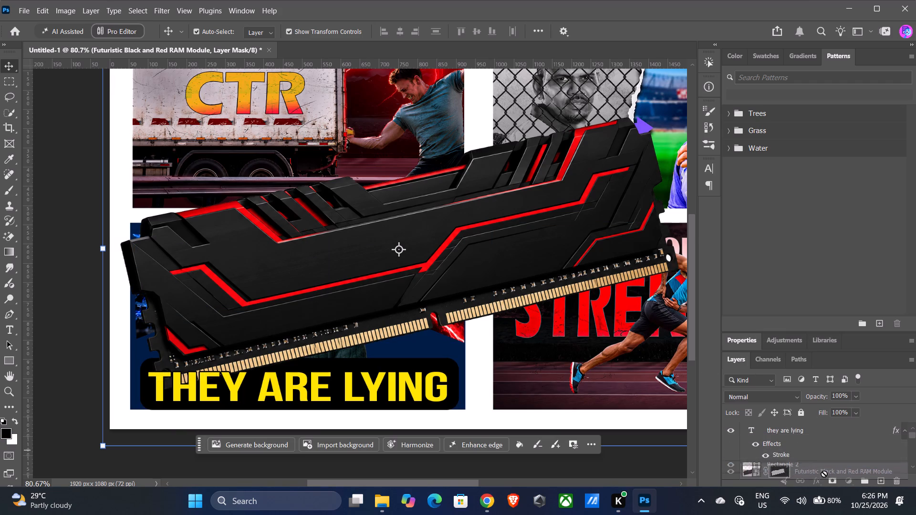
pyautogui.moveTo(824, 474); pyautogui.dragTo(852, 474)
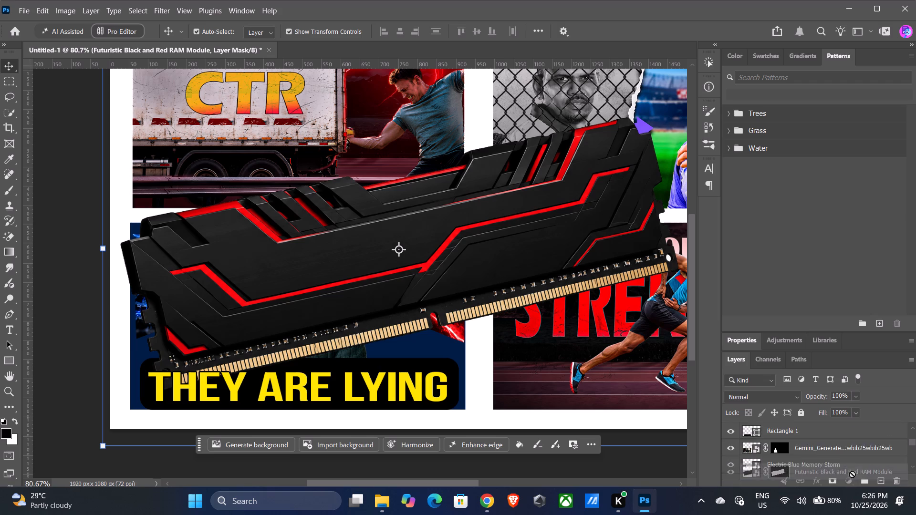
pyautogui.moveTo(852, 474); pyautogui.dragTo(854, 445)
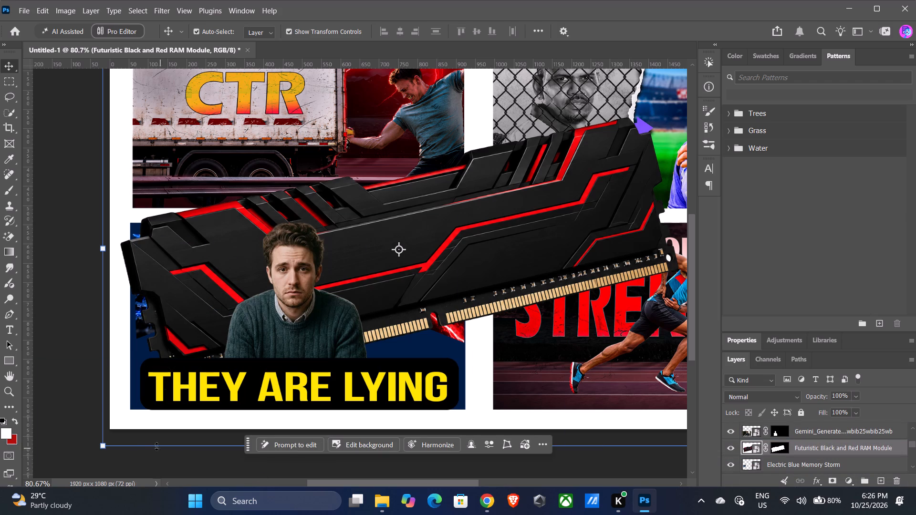
# Scale the black and red RAM module to about 59.31%, rotate it 13.08° to lie level, and position it behind the man.
pyautogui.moveTo(105, 445); pyautogui.dragTo(283, 333)
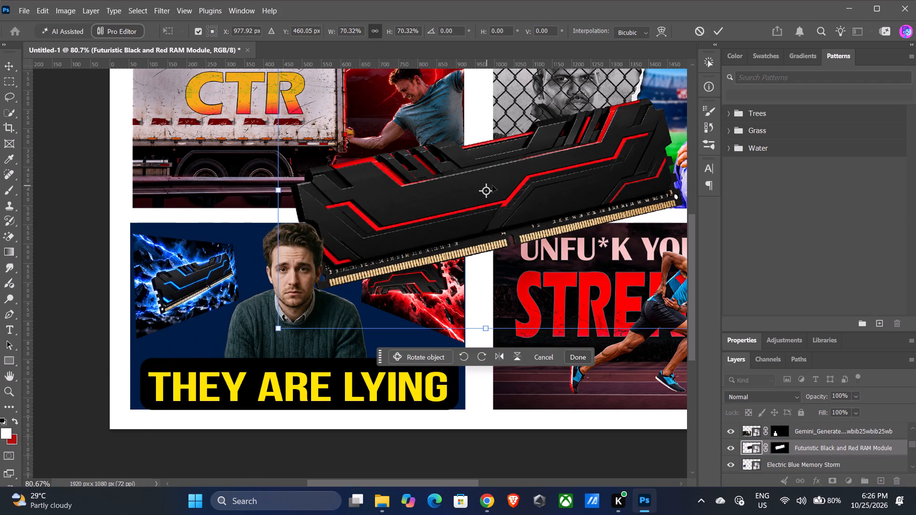
pyautogui.moveTo(534, 188); pyautogui.dragTo(349, 253)
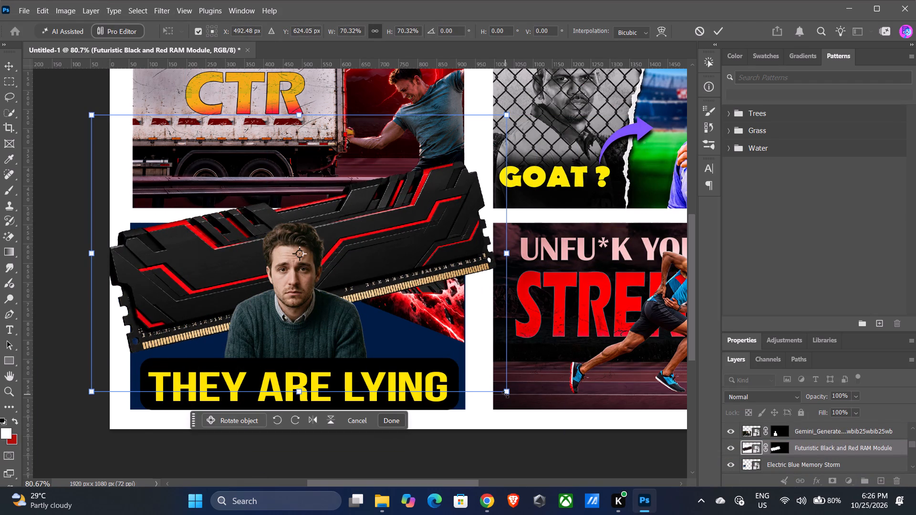
pyautogui.moveTo(505, 394); pyautogui.dragTo(374, 337)
pyautogui.moveTo(353, 216); pyautogui.dragTo(424, 293)
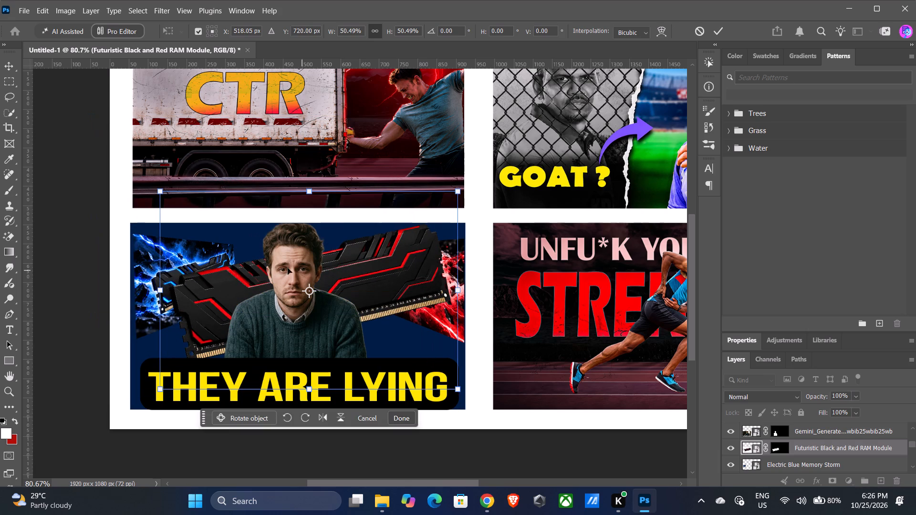
pyautogui.moveTo(152, 191); pyautogui.dragTo(179, 159)
pyautogui.moveTo(362, 297); pyautogui.dragTo(338, 277)
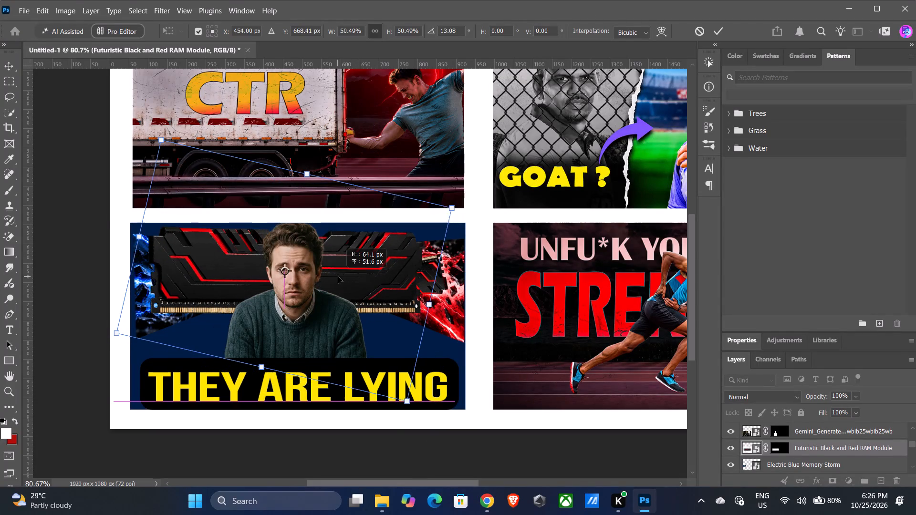
pyautogui.moveTo(338, 277); pyautogui.dragTo(341, 277)
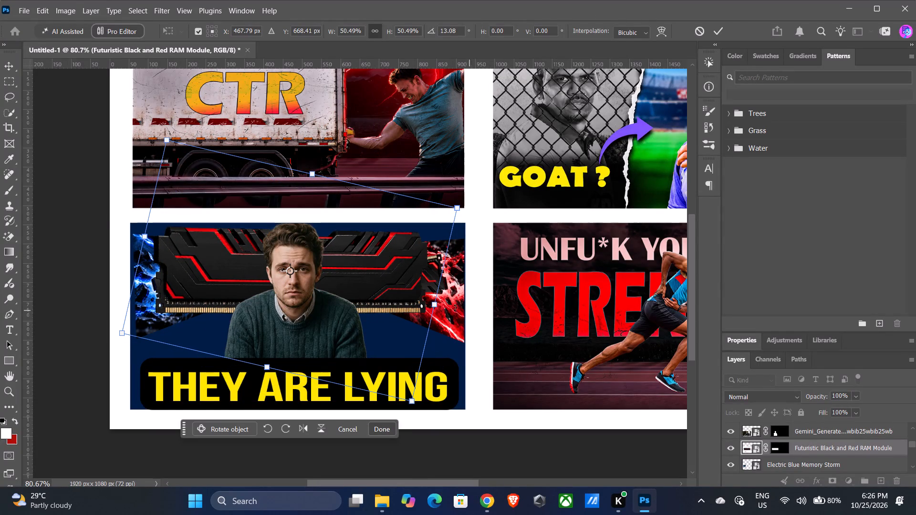
pyautogui.moveTo(434, 303); pyautogui.dragTo(470, 297)
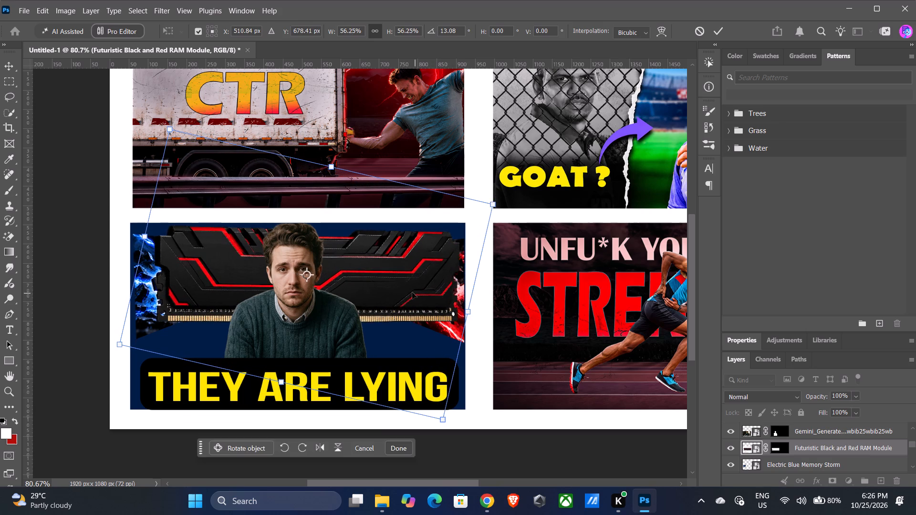
pyautogui.moveTo(405, 285); pyautogui.dragTo(385, 286)
pyautogui.moveTo(449, 316); pyautogui.dragTo(454, 315)
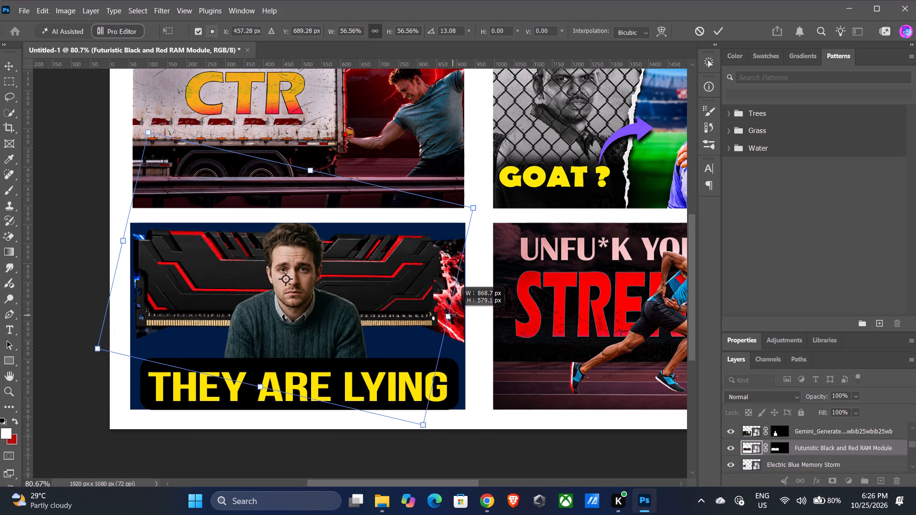
pyautogui.moveTo(454, 315); pyautogui.dragTo(468, 313)
pyautogui.click(416, 303)
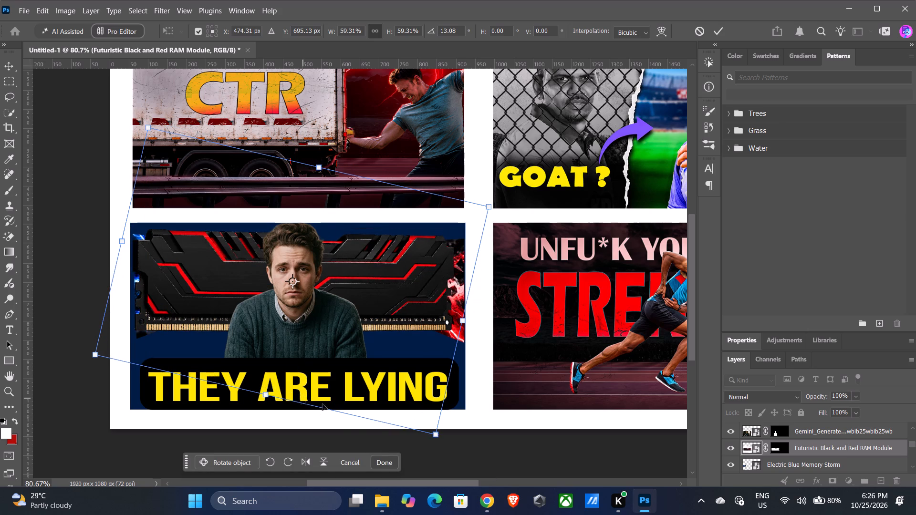
pyautogui.click(393, 459)
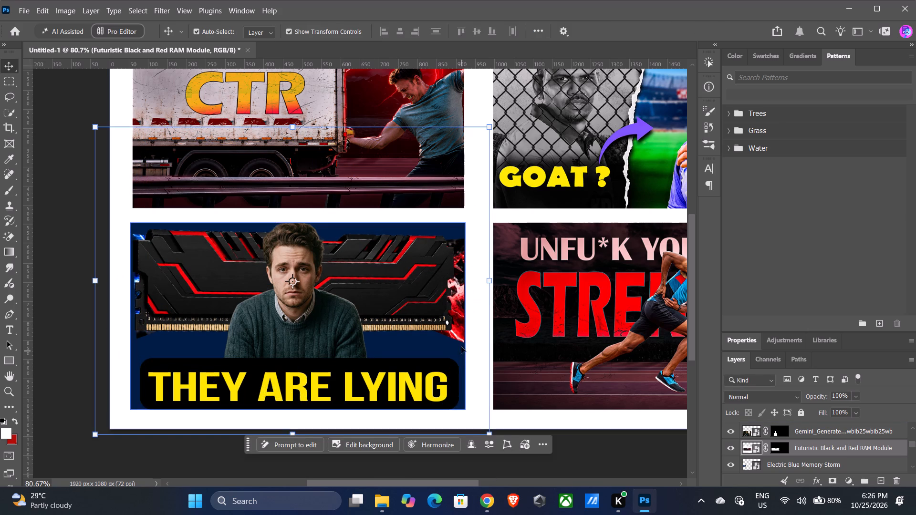
pyautogui.click(532, 422)
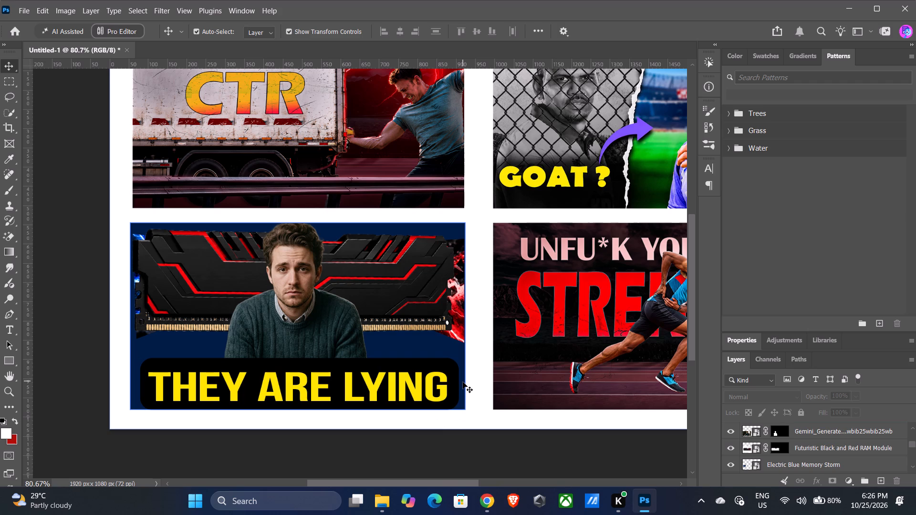
# Hide the Electric Blue Memory Storm and Red-Powered Gaming RAM Module layers.
pyautogui.click(422, 387)
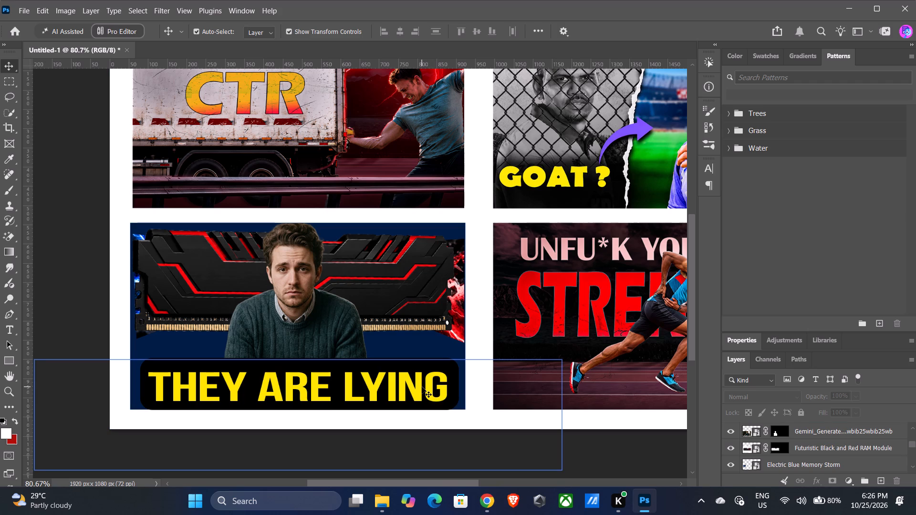
pyautogui.scroll(-1, 770, 438)
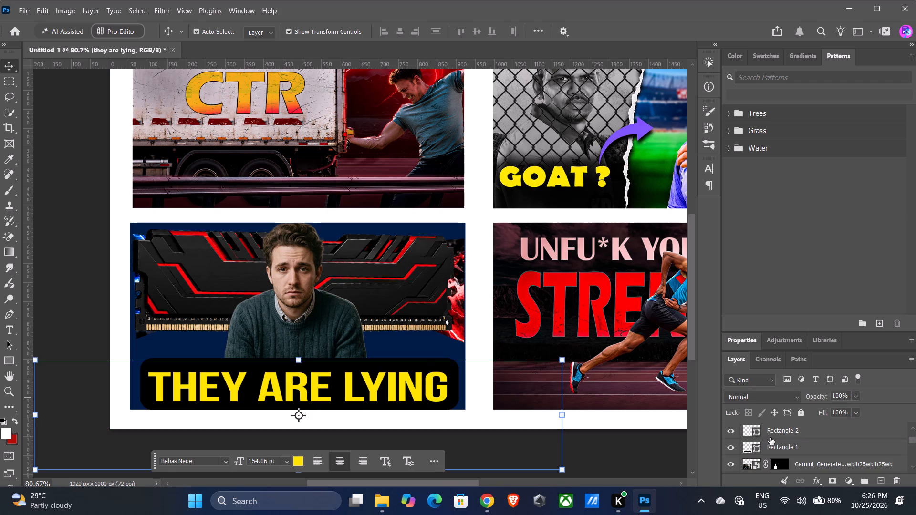
pyautogui.scroll(-5, 775, 448)
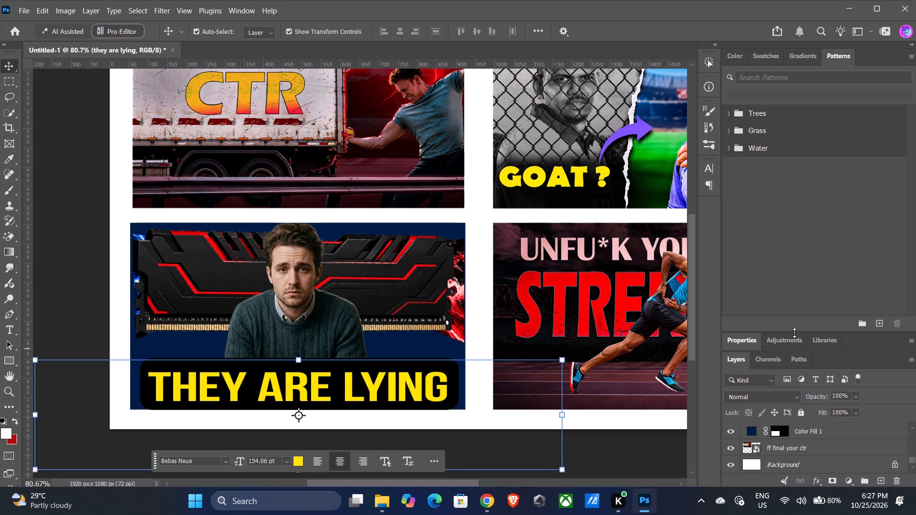
pyautogui.moveTo(794, 333); pyautogui.dragTo(806, 153)
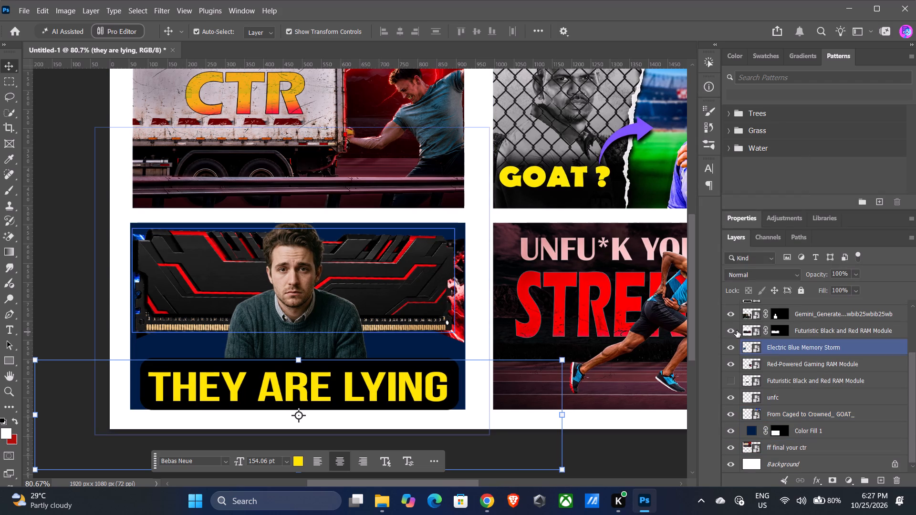
pyautogui.click(732, 330)
pyautogui.click(732, 330)
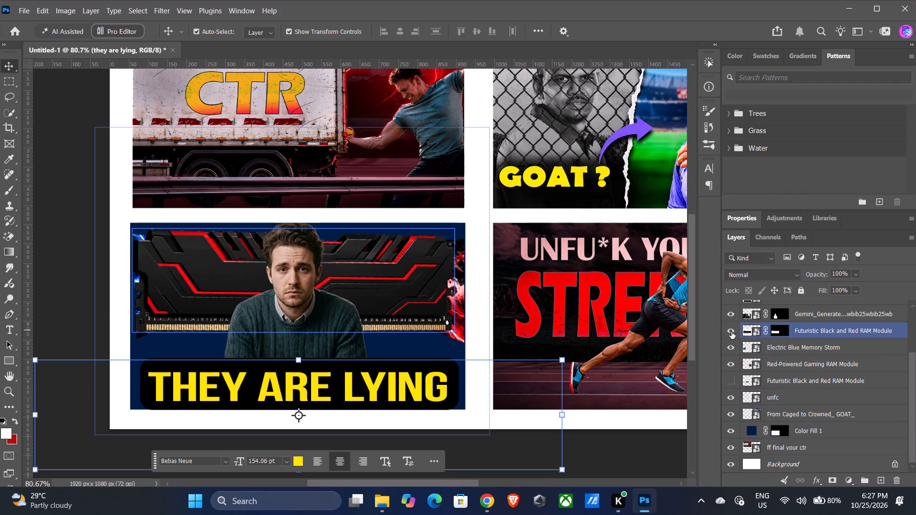
pyautogui.click(731, 348)
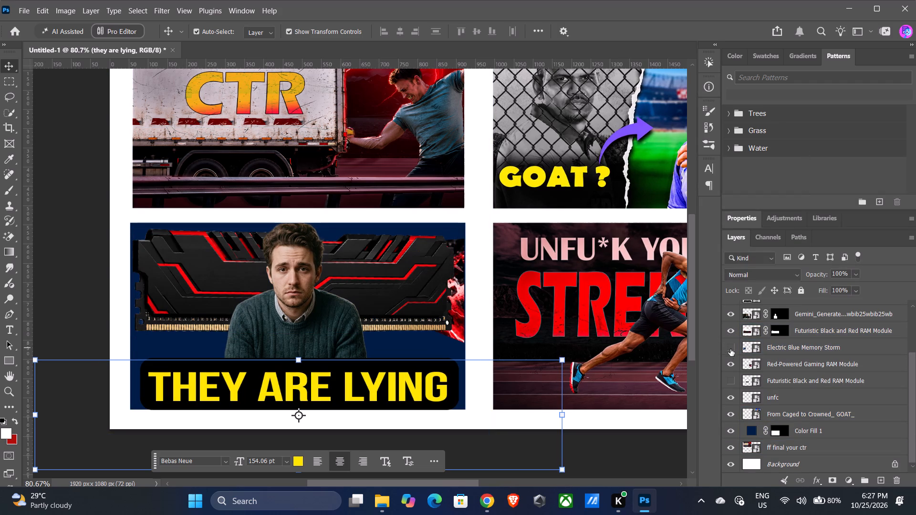
pyautogui.click(729, 364)
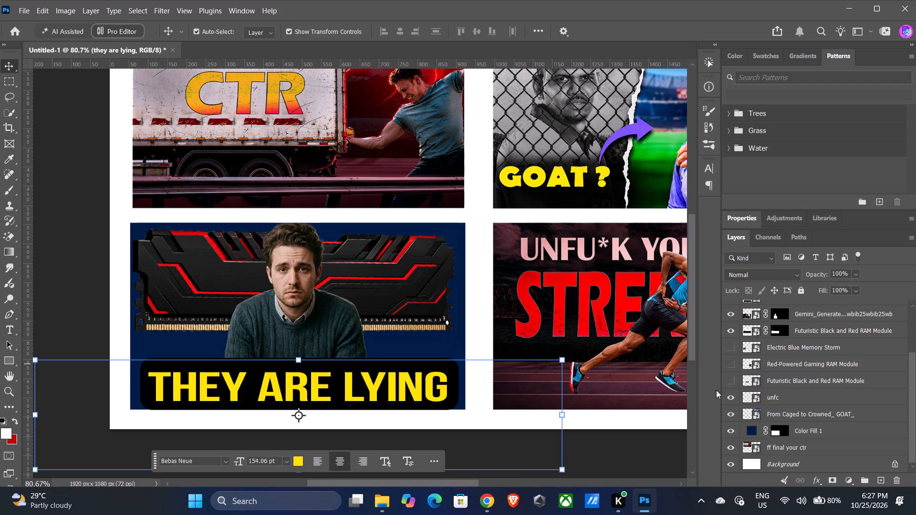
# Delete the unused Rectangle 2 layer.
pyautogui.scroll(2, 812, 403)
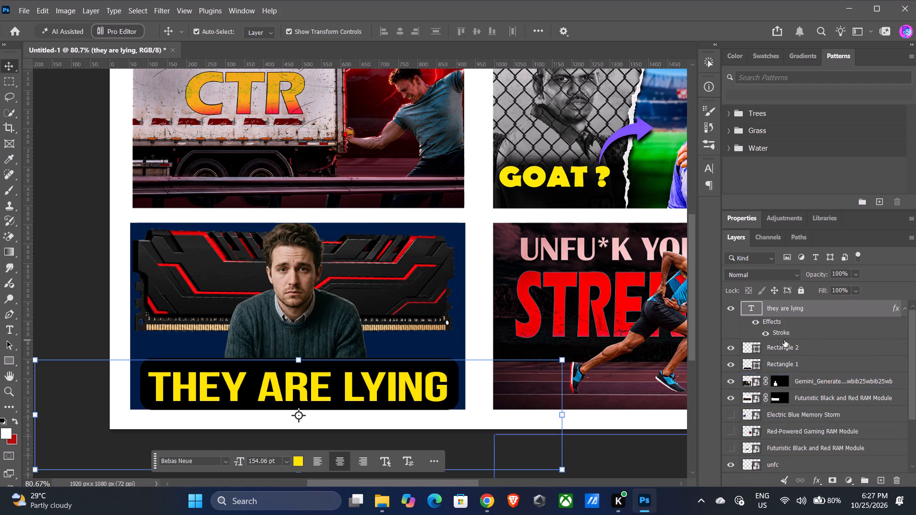
pyautogui.click(781, 356)
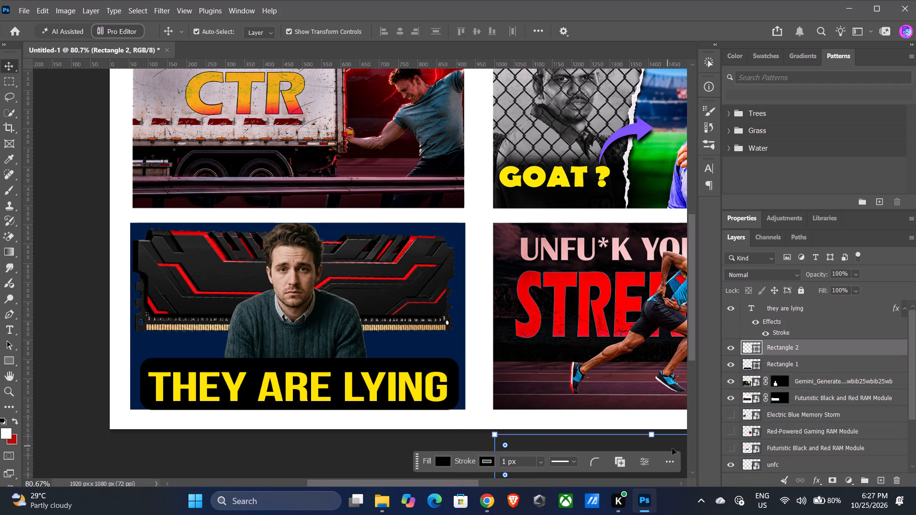
pyautogui.click(900, 481)
pyautogui.click(424, 197)
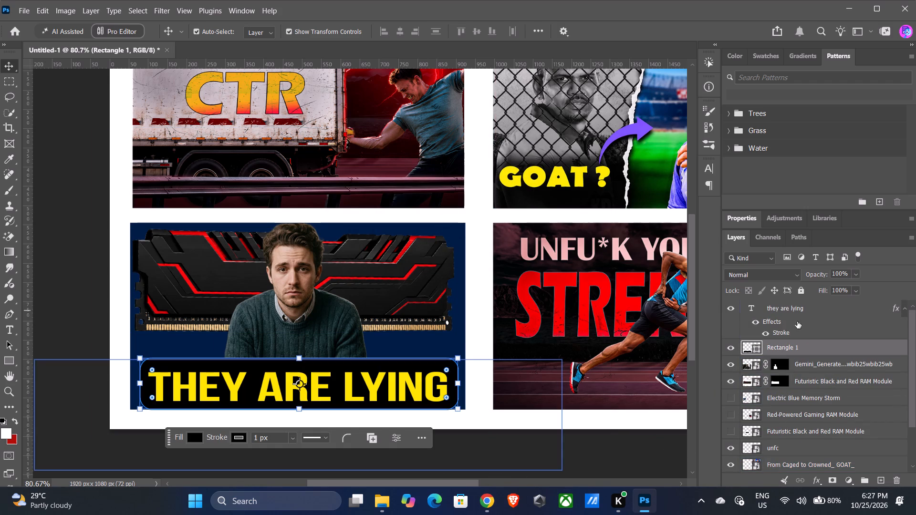
# Move the "THEY ARE LYING" text up and slightly right so it overlaps the top edge of the black backing.
pyautogui.click(317, 370)
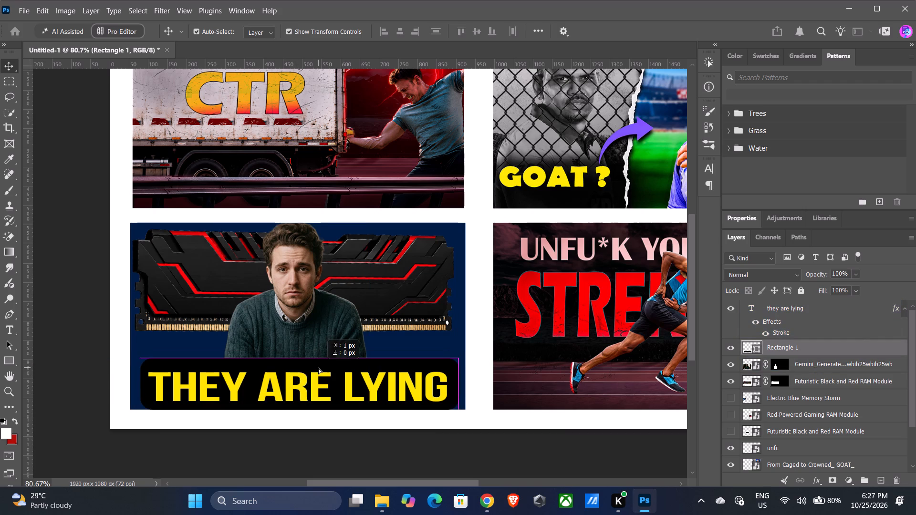
pyautogui.click(812, 312)
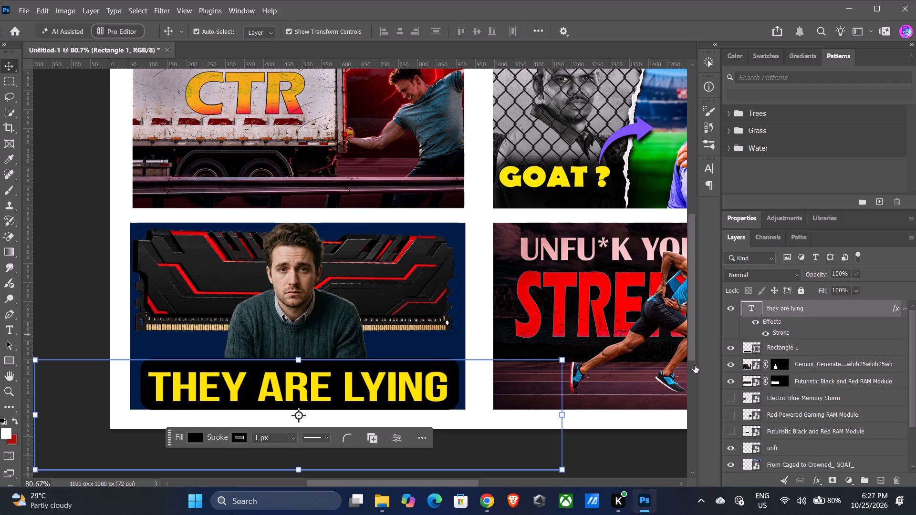
pyautogui.moveTo(354, 396); pyautogui.dragTo(354, 384)
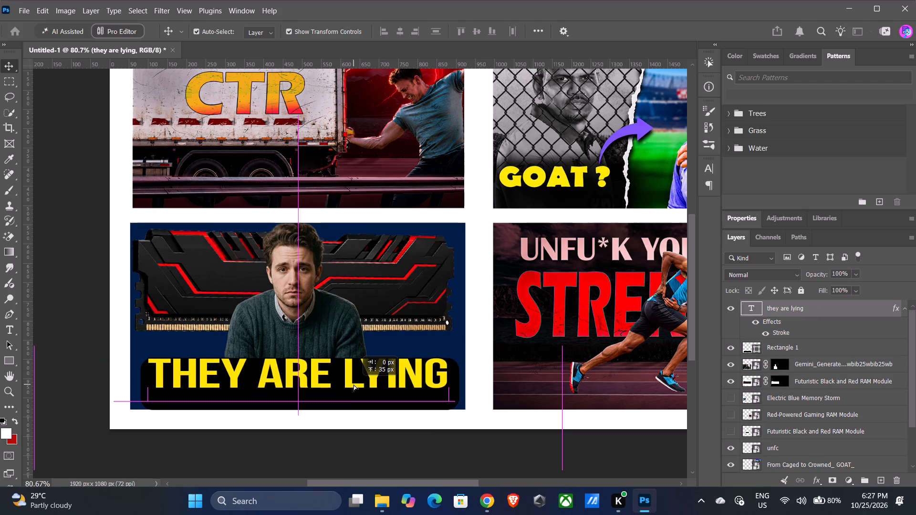
pyautogui.moveTo(354, 384); pyautogui.dragTo(356, 337)
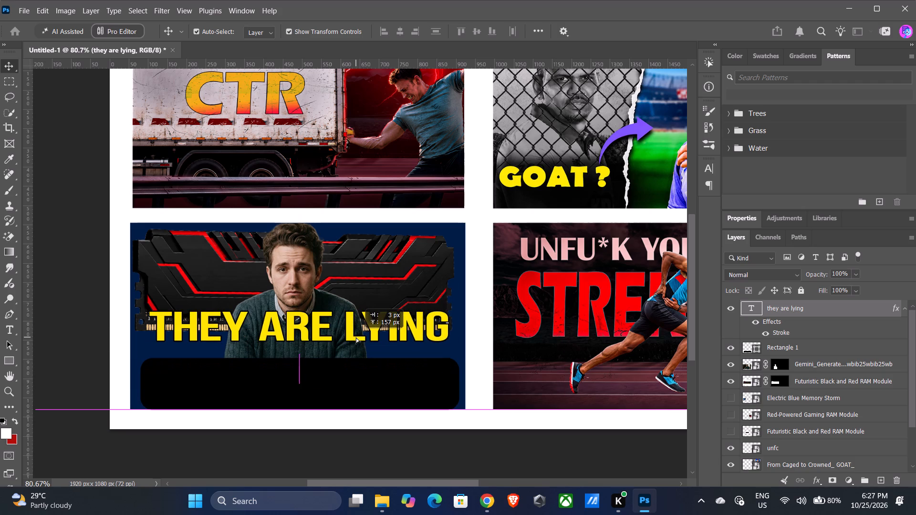
pyautogui.moveTo(356, 337); pyautogui.dragTo(359, 380)
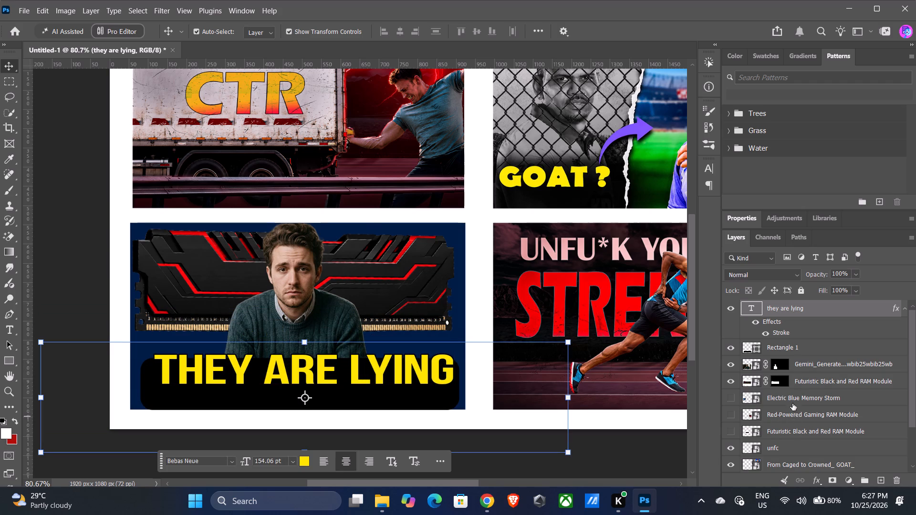
# Remove the corner rounding from the Rectangle 1 backing so it has square corners.
pyautogui.click(797, 350)
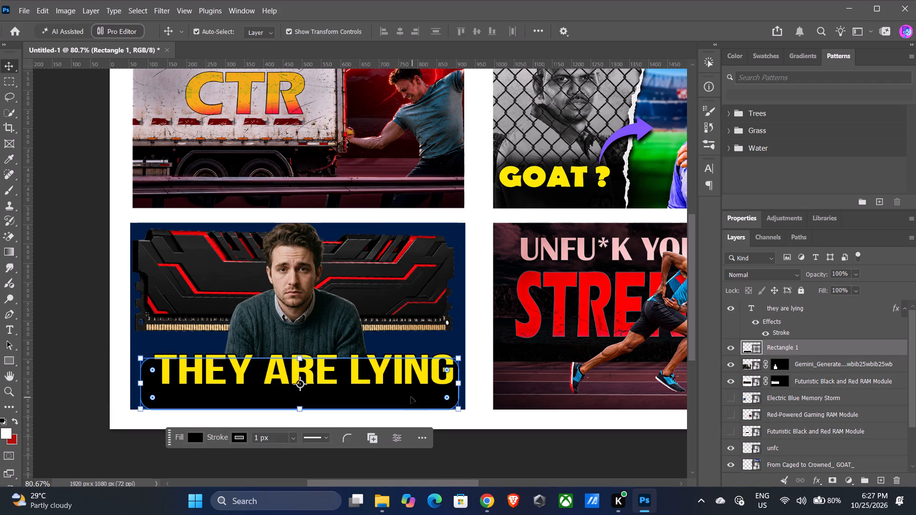
pyautogui.click(411, 396)
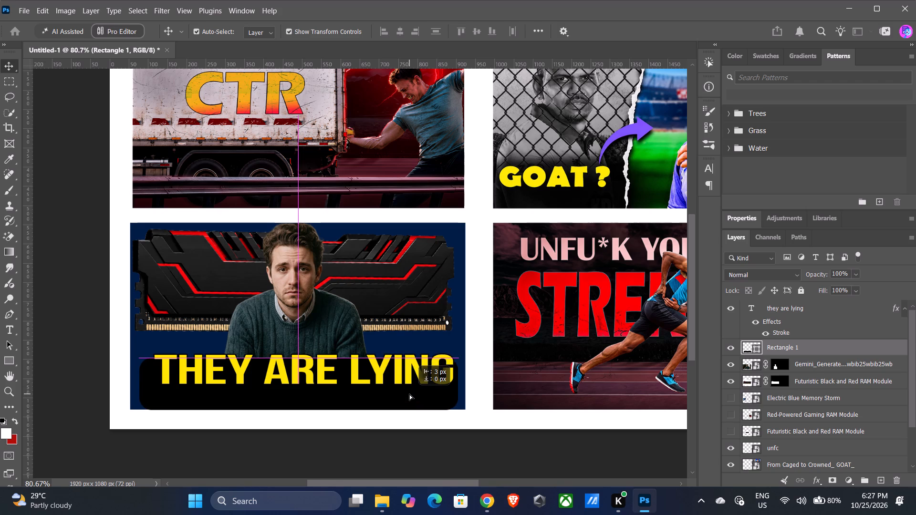
pyautogui.moveTo(446, 398); pyautogui.dragTo(455, 407)
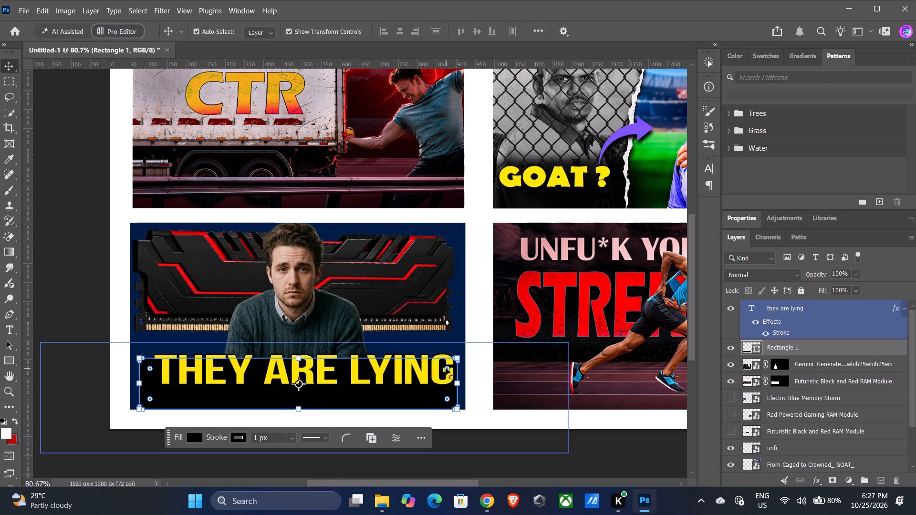
pyautogui.moveTo(446, 369); pyautogui.dragTo(457, 356)
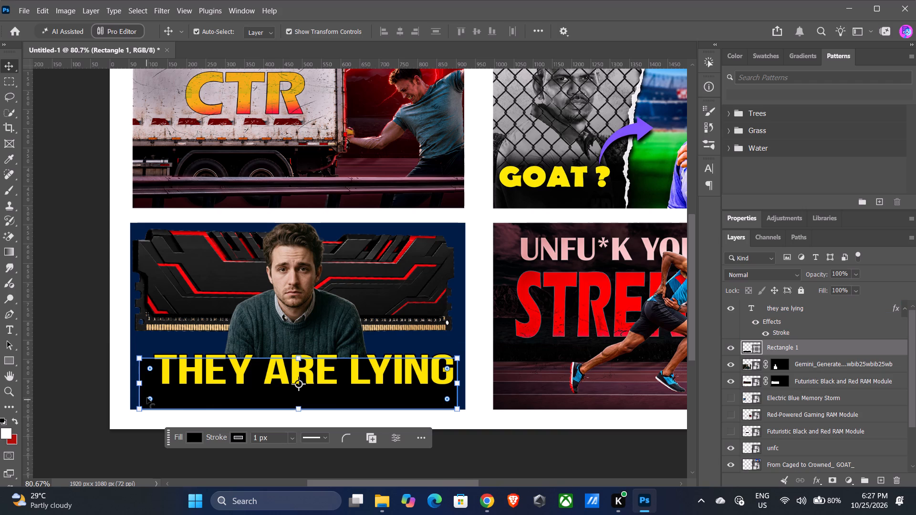
pyautogui.click(473, 435)
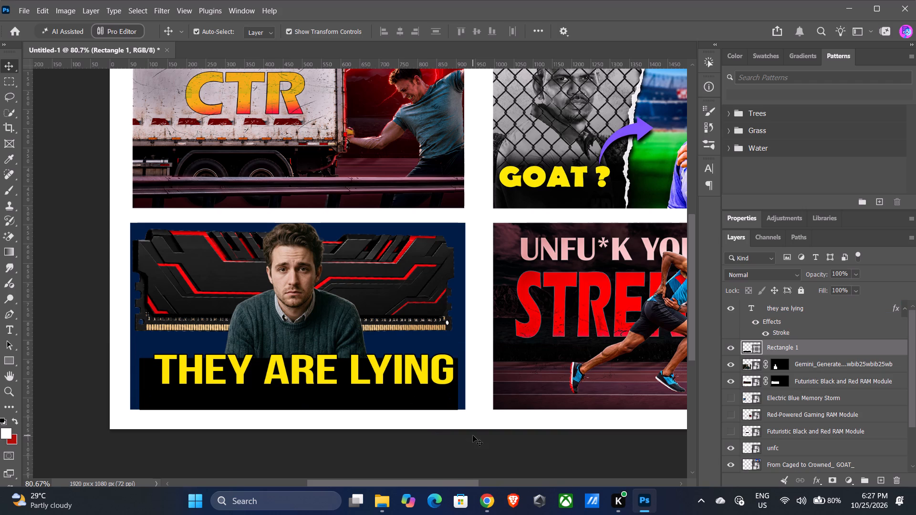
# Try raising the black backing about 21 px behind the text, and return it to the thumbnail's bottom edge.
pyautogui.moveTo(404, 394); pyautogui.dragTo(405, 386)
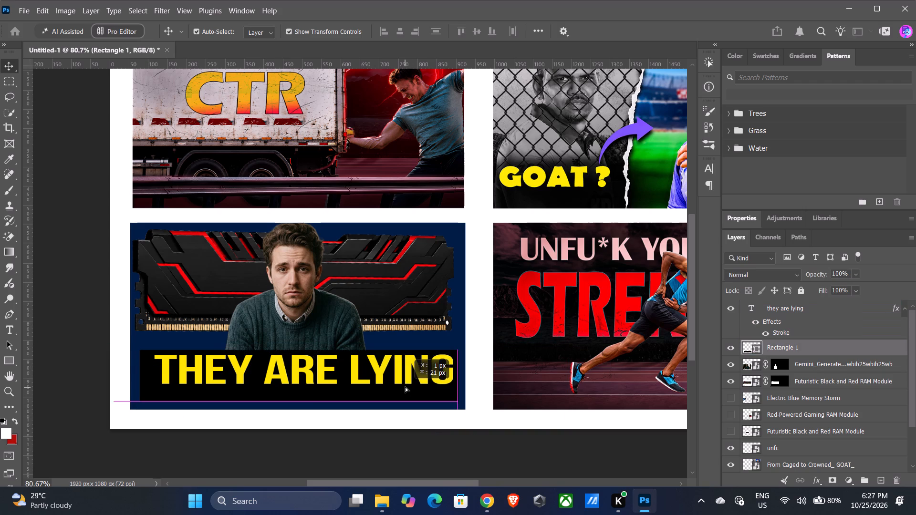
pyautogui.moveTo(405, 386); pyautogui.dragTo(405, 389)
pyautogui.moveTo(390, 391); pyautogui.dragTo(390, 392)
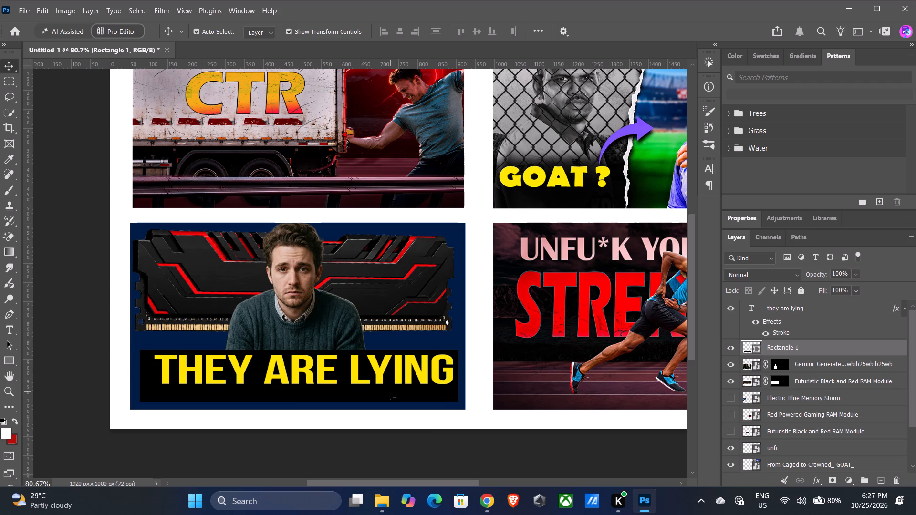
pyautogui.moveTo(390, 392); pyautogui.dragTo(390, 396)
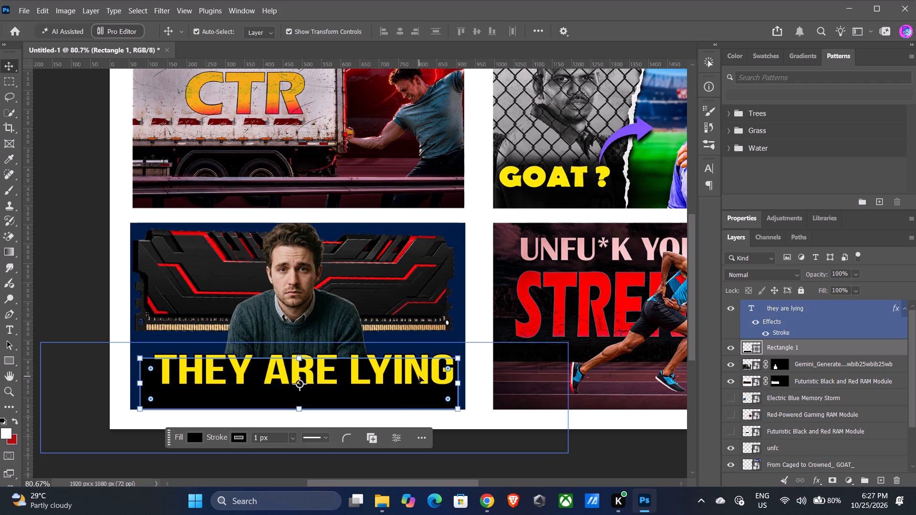
# Move the "THEY ARE LYING" text down so it sits vertically within the square-cornered black backing.
pyautogui.click(827, 318)
pyautogui.moveTo(411, 375); pyautogui.dragTo(411, 387)
pyautogui.click(479, 427)
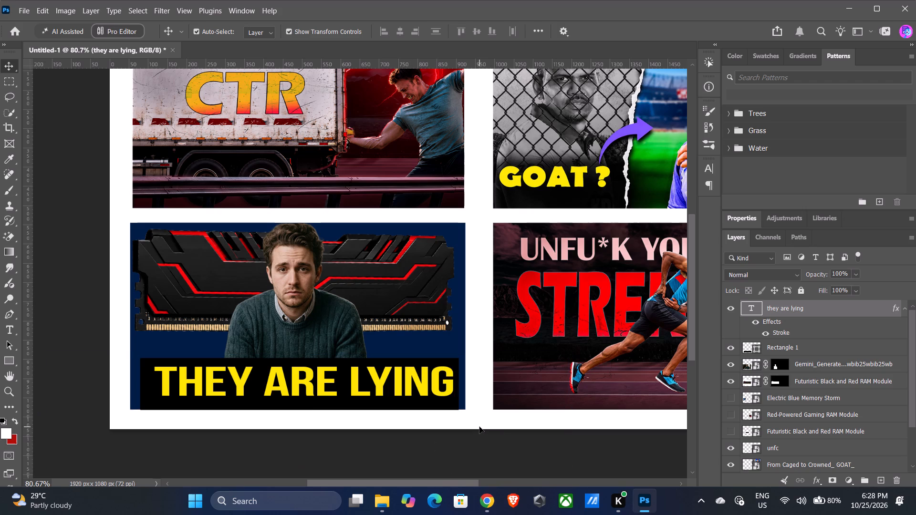
pyautogui.keyDown('alt'); pyautogui.scroll(-3, 483, 339); pyautogui.keyUp('alt')
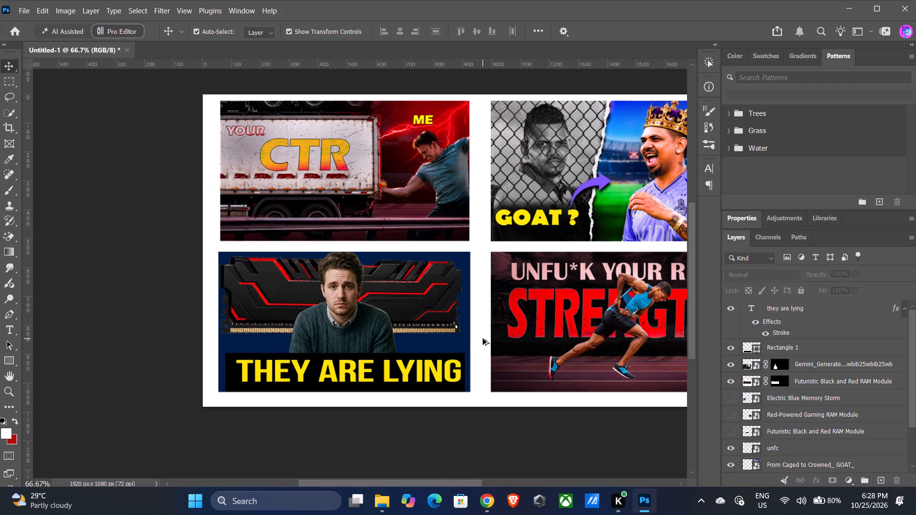
# Rotate the RAM module in the "THEY ARE LYING" thumbnail by about -1.2° and shift it about 18 px along the thumbnail's width.
pyautogui.keyDown('alt'); pyautogui.scroll(-2, 483, 339); pyautogui.keyUp('alt')
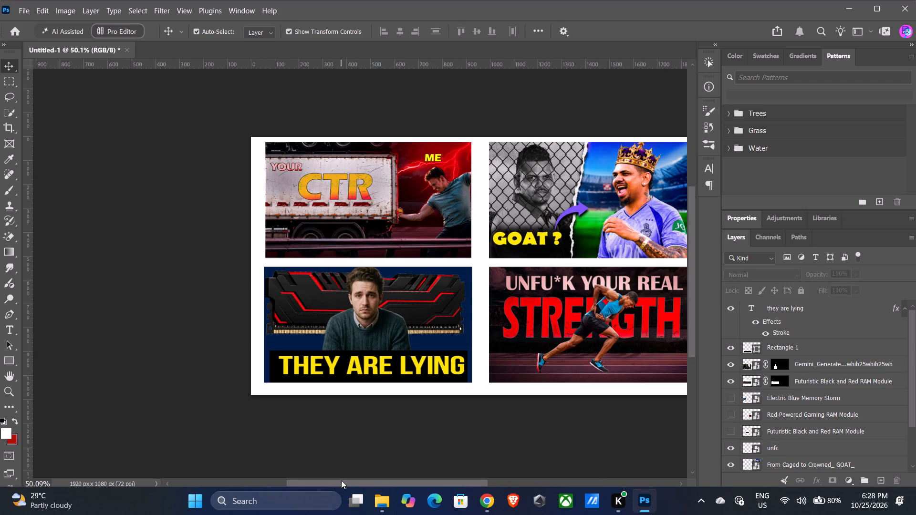
pyautogui.moveTo(341, 484); pyautogui.dragTo(395, 483)
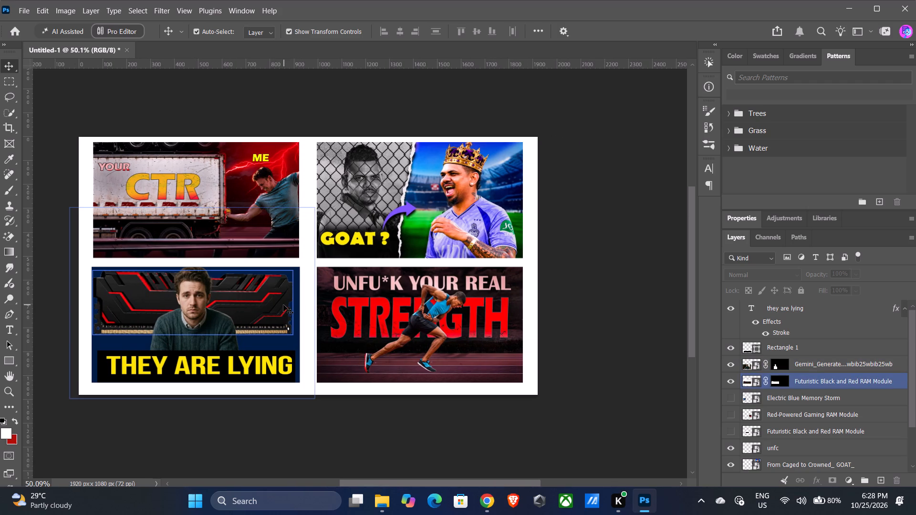
pyautogui.click(283, 305)
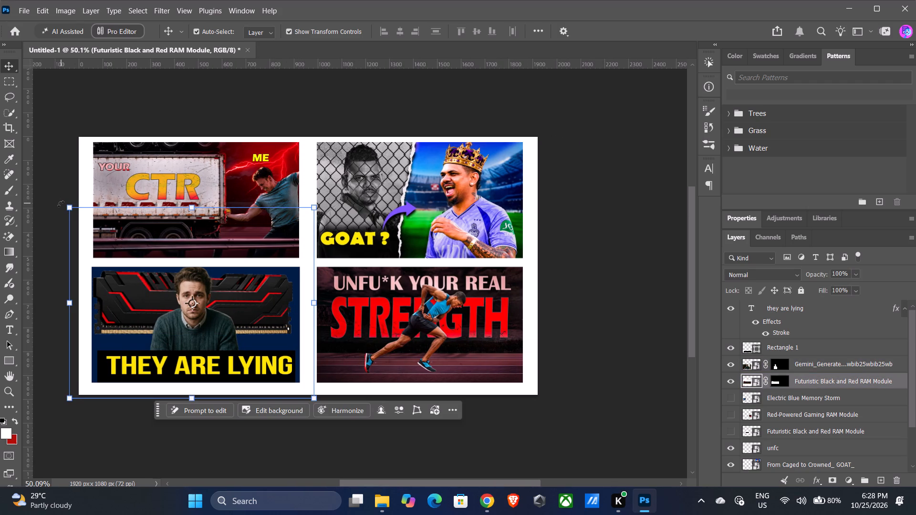
pyautogui.moveTo(61, 204); pyautogui.dragTo(61, 208)
pyautogui.moveTo(252, 304); pyautogui.dragTo(256, 304)
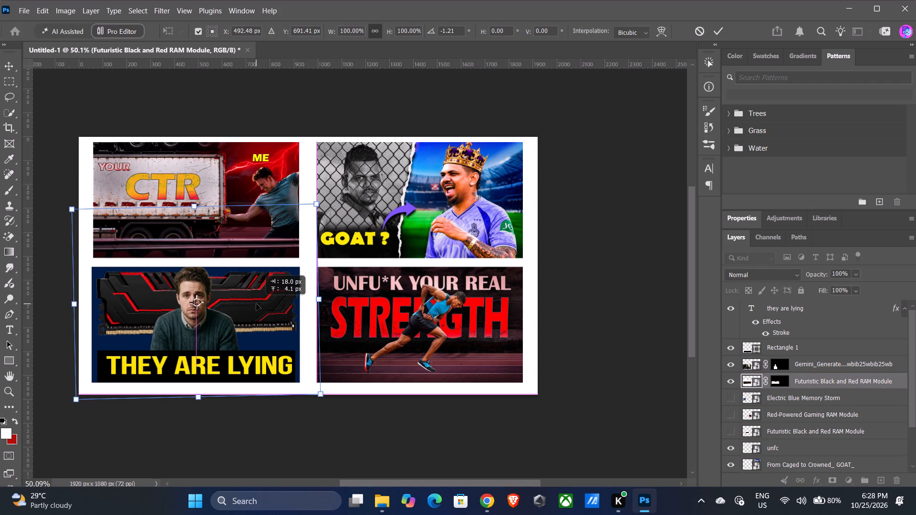
pyautogui.moveTo(256, 304); pyautogui.dragTo(257, 304)
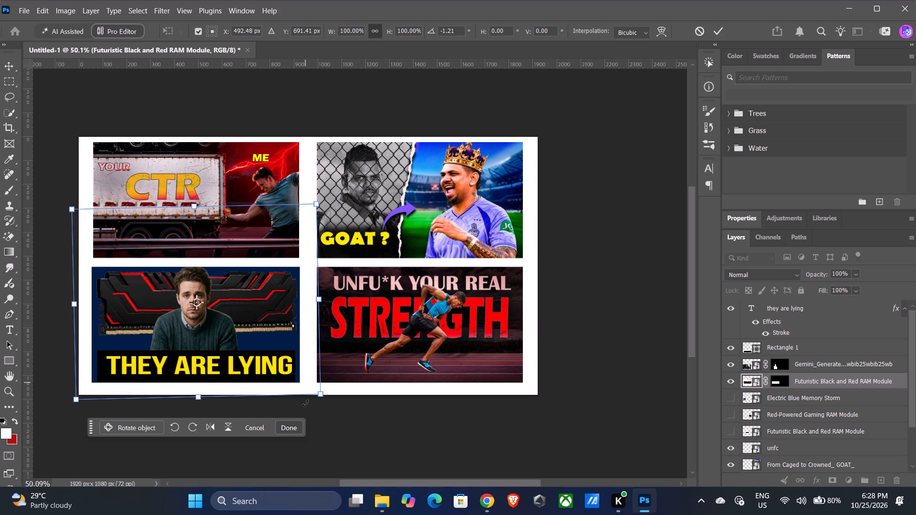
pyautogui.click(291, 430)
pyautogui.click(377, 431)
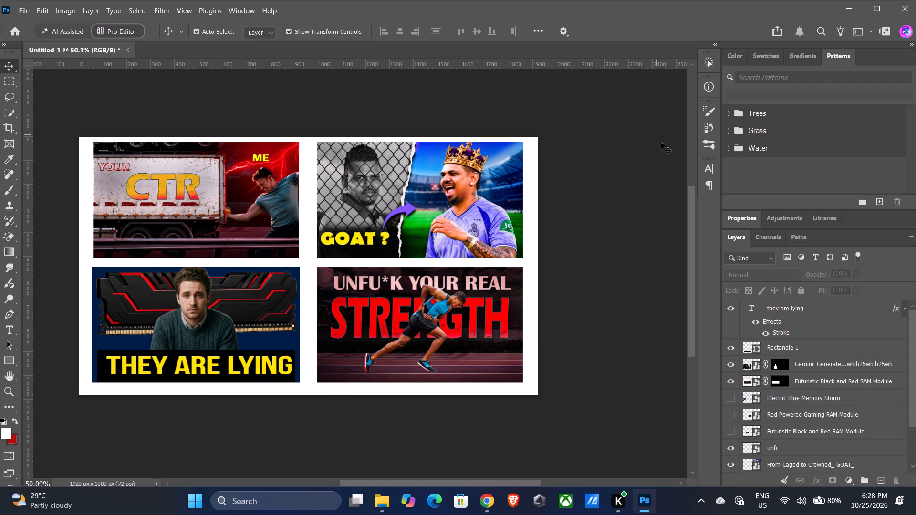
# Add a new blank layer and place it between the "ff final your ctr" layer and the Background.
pyautogui.scroll(-8, 842, 410)
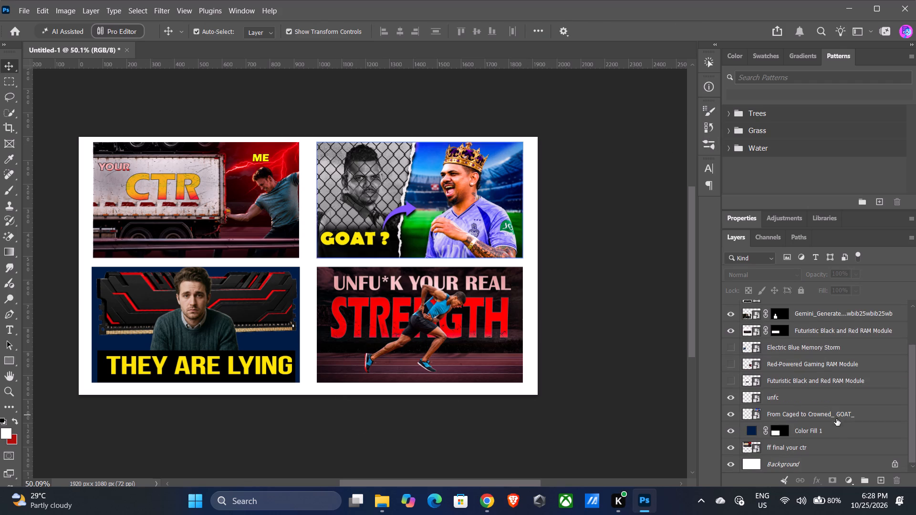
pyautogui.scroll(-2, 836, 419)
pyautogui.click(815, 448)
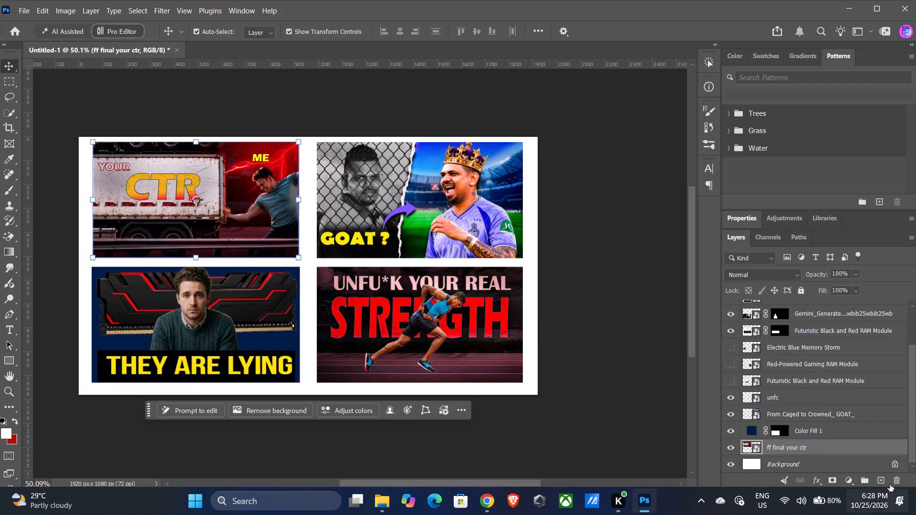
pyautogui.click(881, 481)
pyautogui.moveTo(812, 447); pyautogui.dragTo(814, 467)
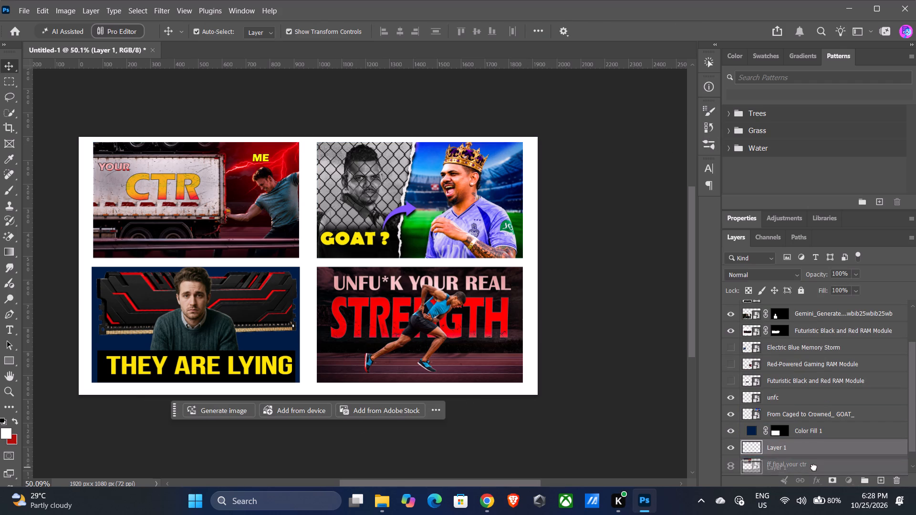
pyautogui.moveTo(814, 467); pyautogui.dragTo(814, 468)
pyautogui.scroll(-4, 827, 430)
# Create a solid colour fill in dark maroon #391111 behind all four thumbnails.
pyautogui.click(850, 482)
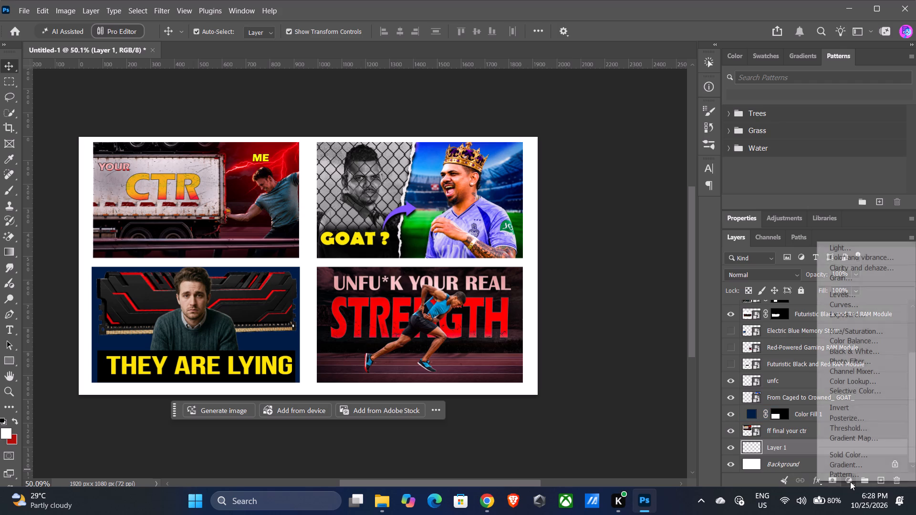
pyautogui.click(862, 453)
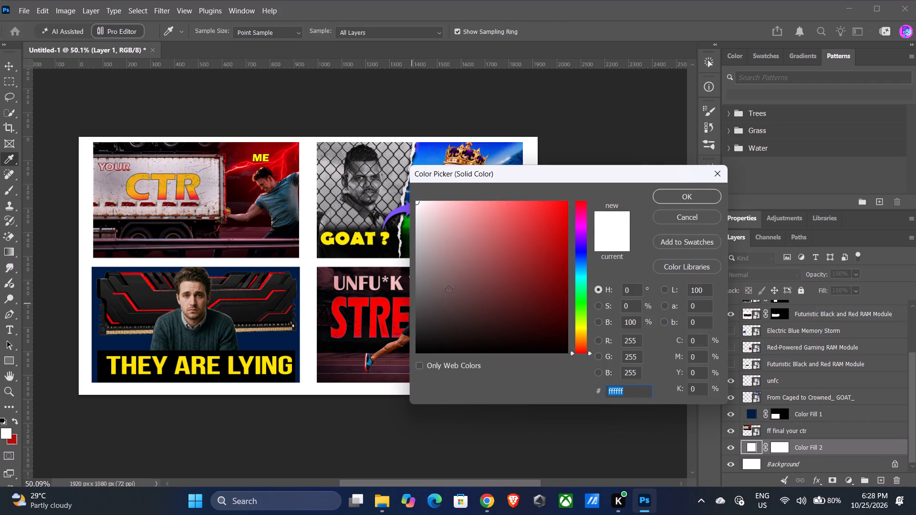
pyautogui.moveTo(449, 289); pyautogui.dragTo(357, 436)
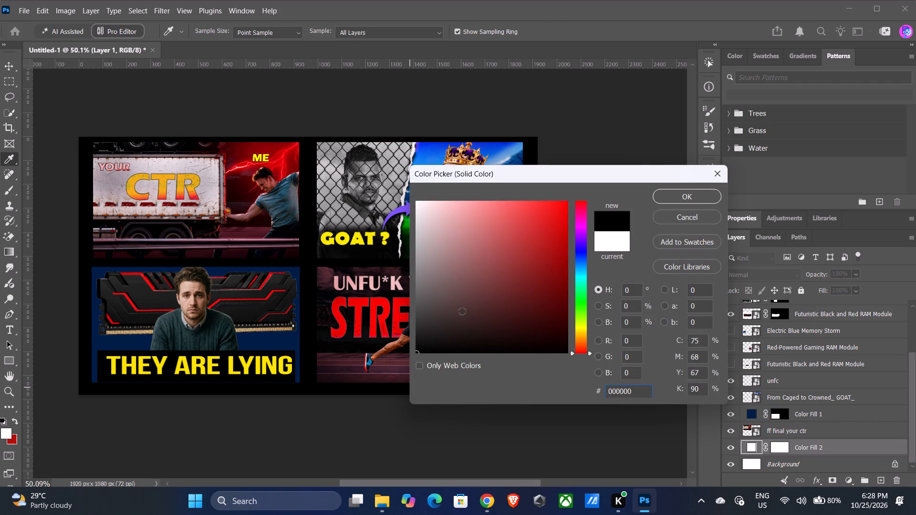
pyautogui.moveTo(462, 311); pyautogui.dragTo(546, 246)
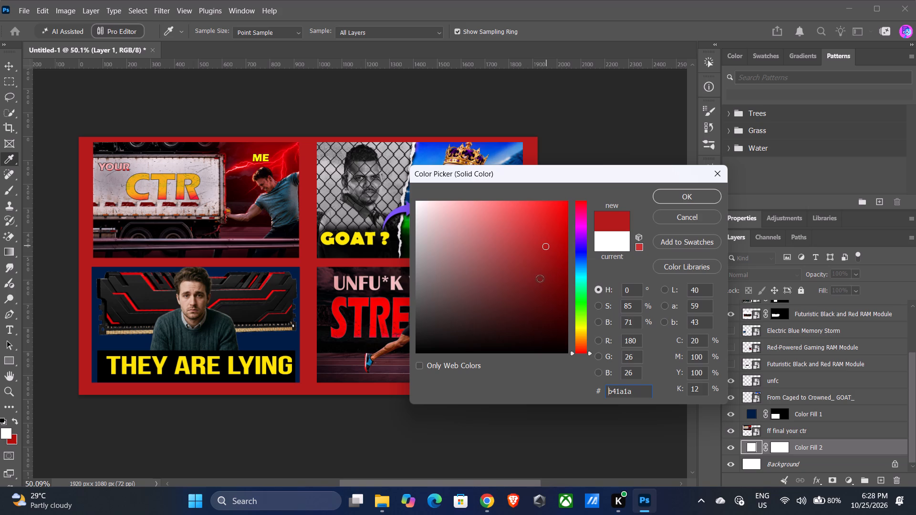
pyautogui.moveTo(539, 272); pyautogui.dragTo(579, 321)
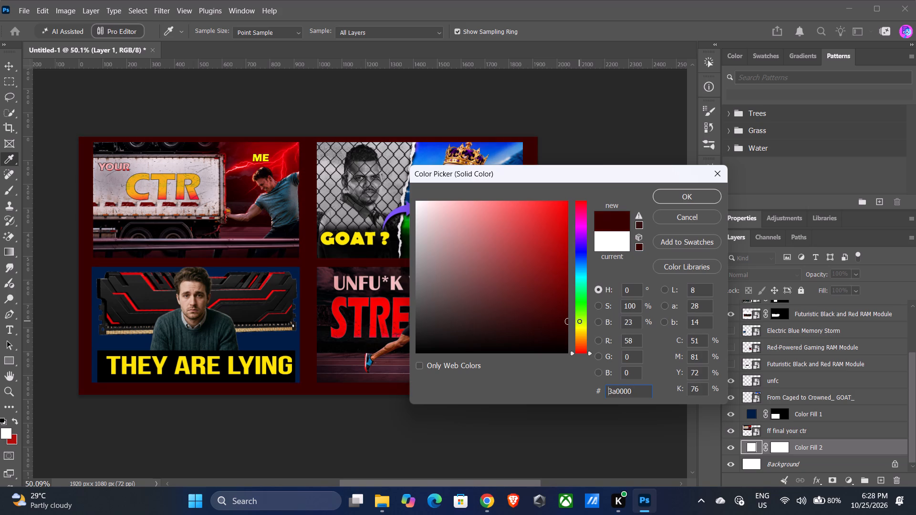
pyautogui.moveTo(579, 321); pyautogui.dragTo(657, 206)
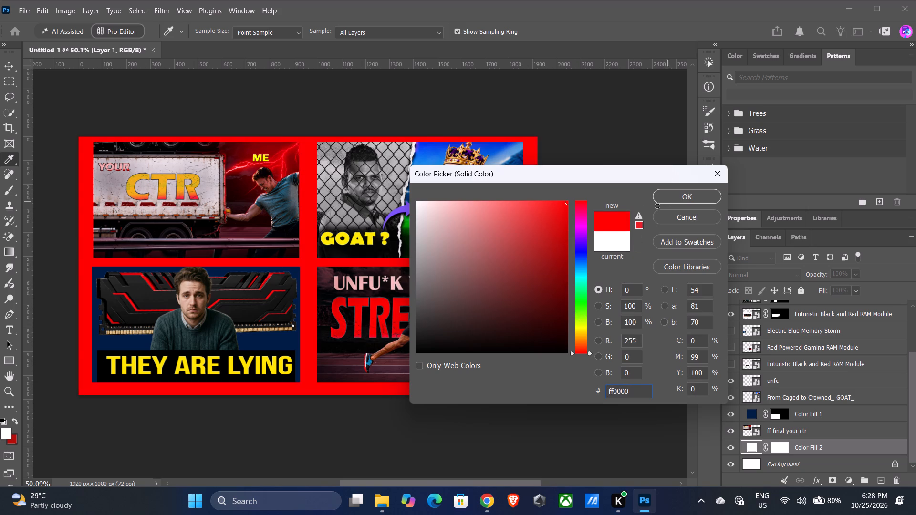
pyautogui.moveTo(657, 206); pyautogui.dragTo(523, 319)
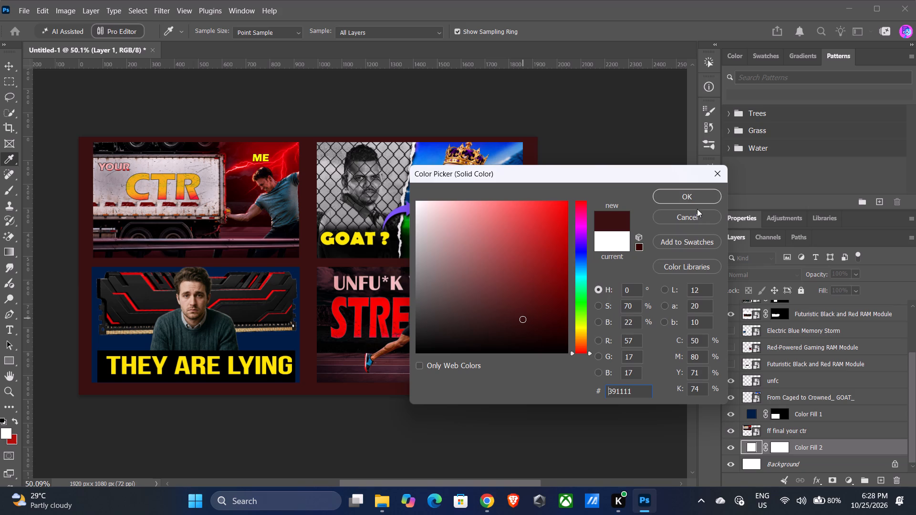
pyautogui.click(693, 196)
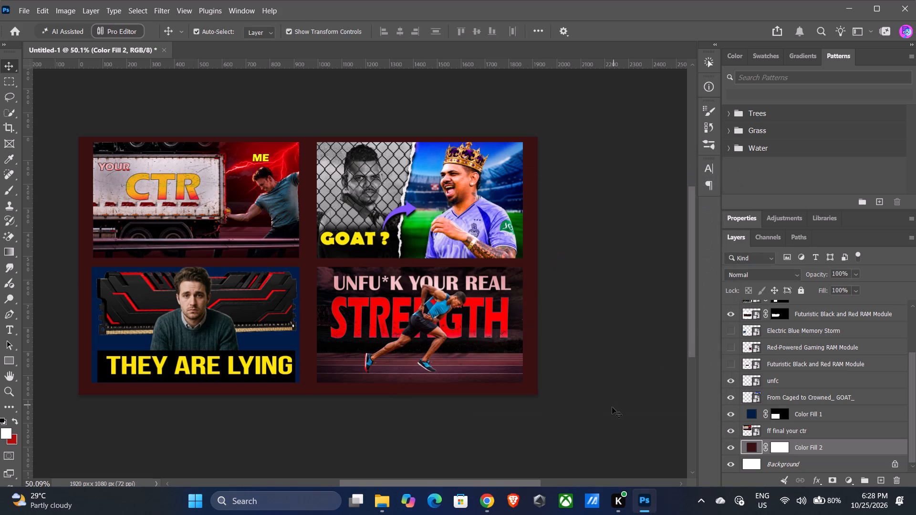
# Move the "UNFU*K YOUR REAL STRENGTH" thumbnail straight down towards the canvas's bottom edge, leaving a thin maroon margin.
pyautogui.click(422, 312)
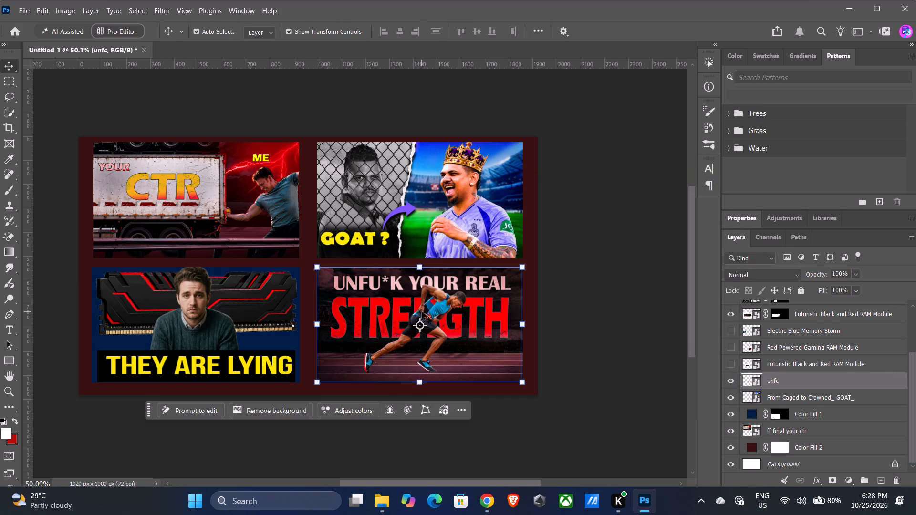
pyautogui.moveTo(423, 310); pyautogui.dragTo(424, 317)
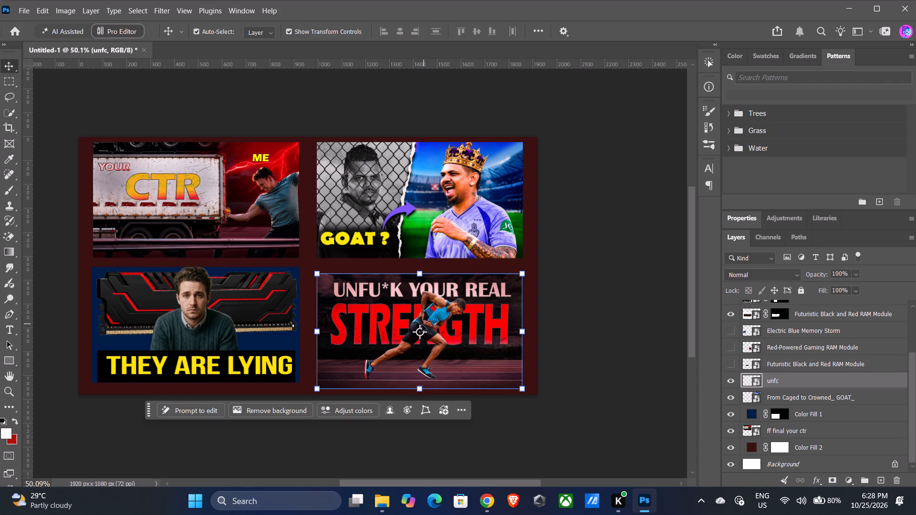
# Move the "GOAT ?" and "YOUR CTR" thumbnails slightly down so their tops line up with a wider margin above.
pyautogui.click(408, 207)
pyautogui.moveTo(408, 207); pyautogui.dragTo(408, 208)
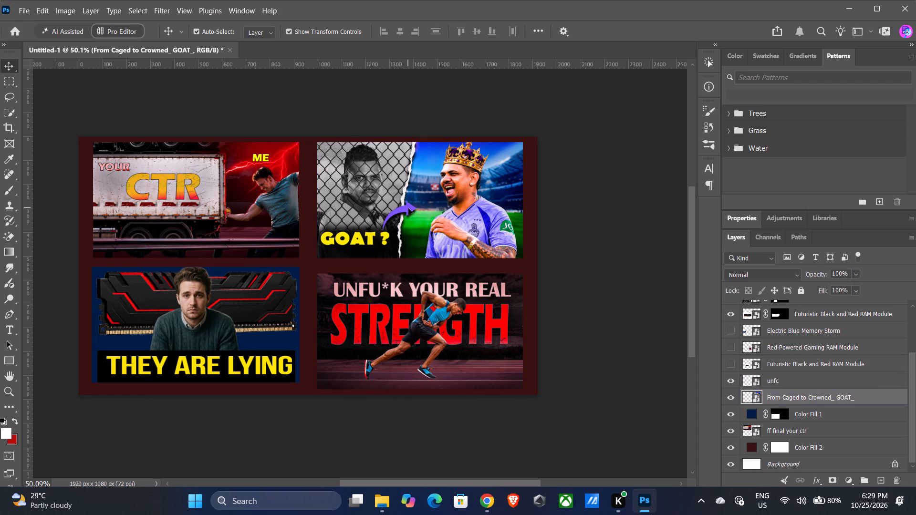
pyautogui.moveTo(408, 208); pyautogui.dragTo(409, 212)
pyautogui.click(250, 188)
pyautogui.click(250, 188)
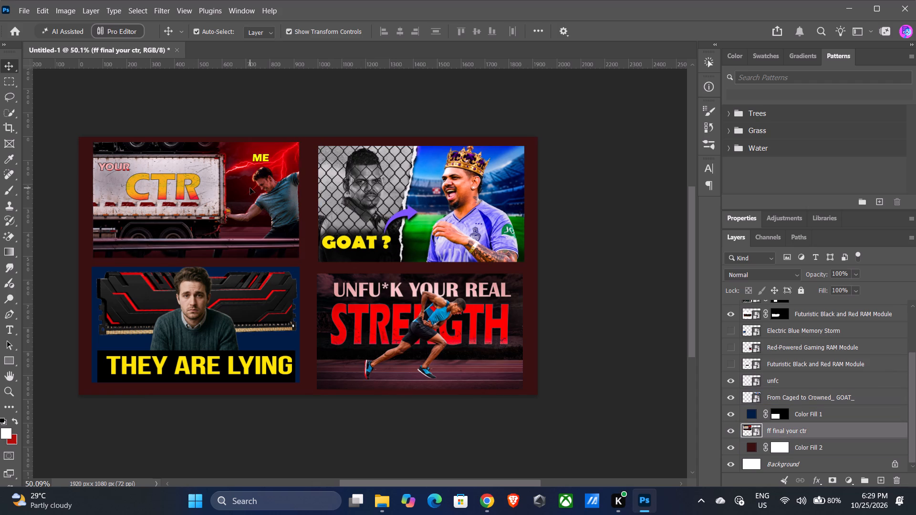
# Move the navy Color Fill 1 backing down so it lines up with the neighbouring "STRENGTH" thumbnail.
pyautogui.click(263, 304)
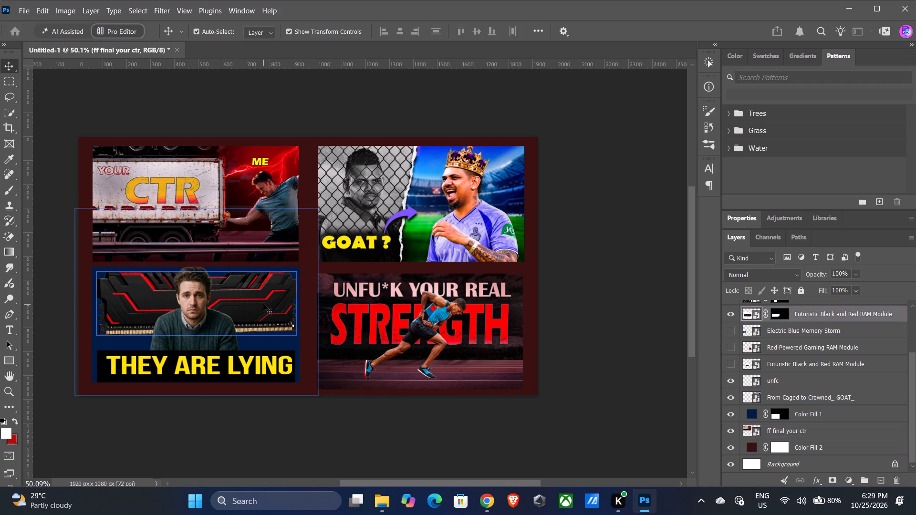
pyautogui.click(263, 304)
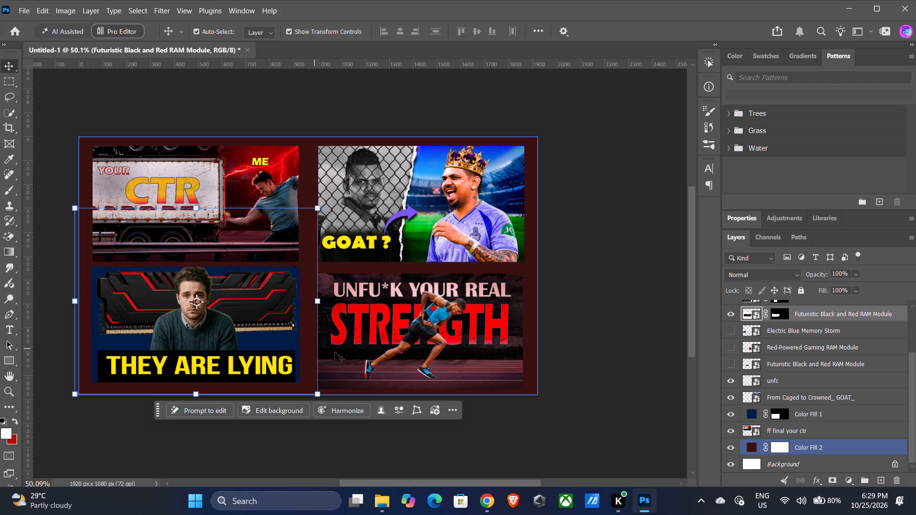
pyautogui.click(134, 342)
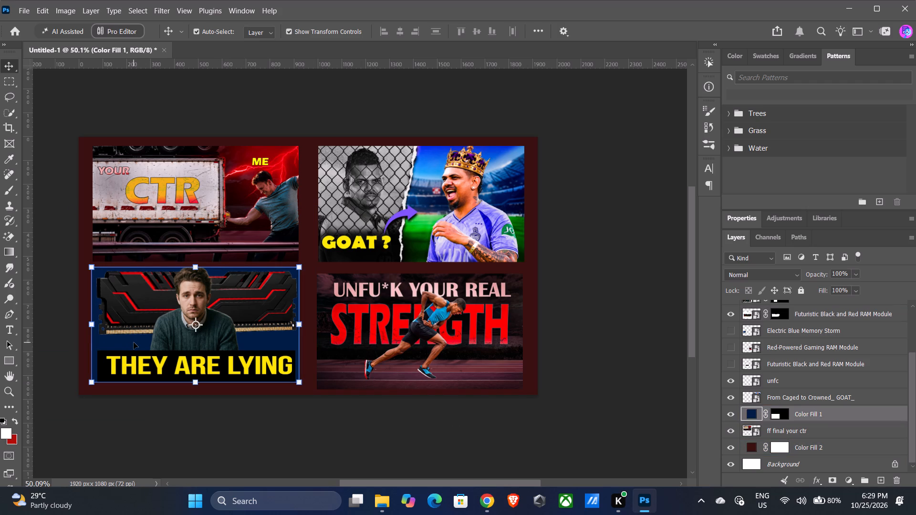
pyautogui.moveTo(134, 342); pyautogui.dragTo(134, 342)
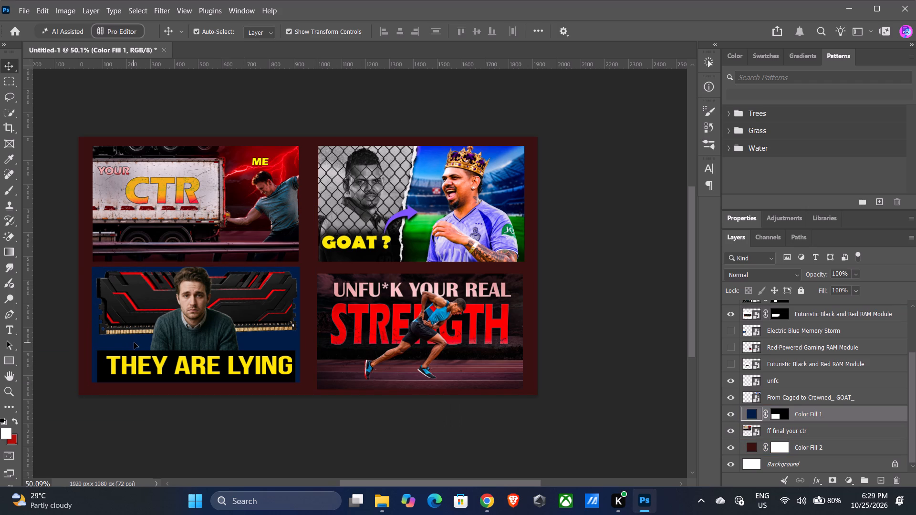
pyautogui.moveTo(134, 342); pyautogui.dragTo(134, 348)
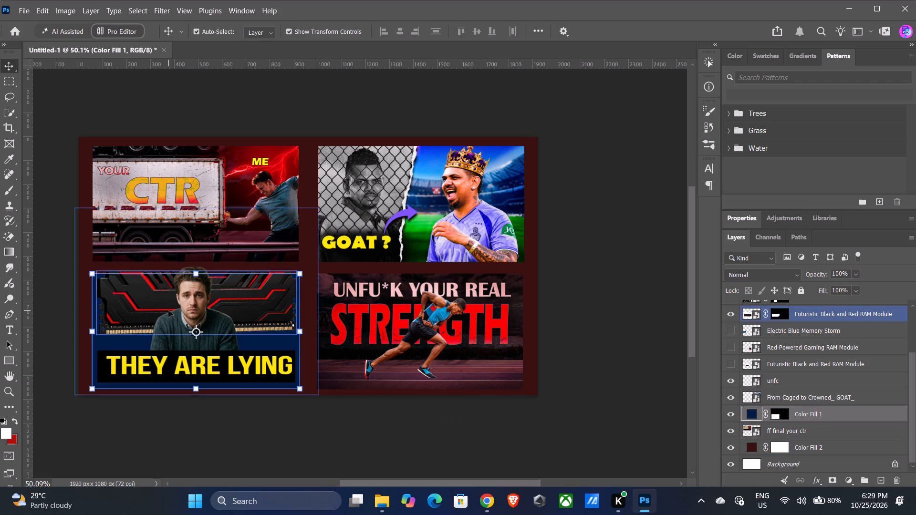
# Move the RAM module straight down about 40 px so it sits inside the repositioned navy backing.
pyautogui.click(155, 306)
pyautogui.click(155, 306)
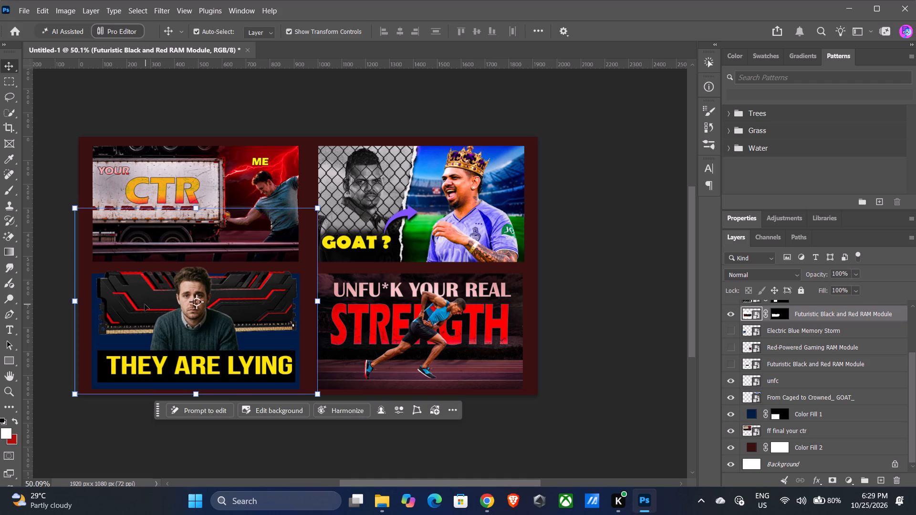
pyautogui.moveTo(145, 304); pyautogui.dragTo(145, 313)
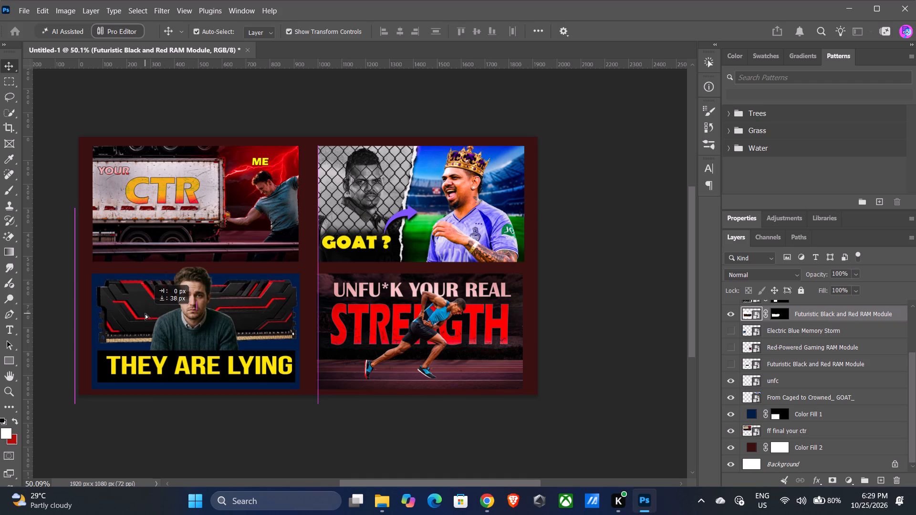
pyautogui.moveTo(145, 313); pyautogui.dragTo(145, 314)
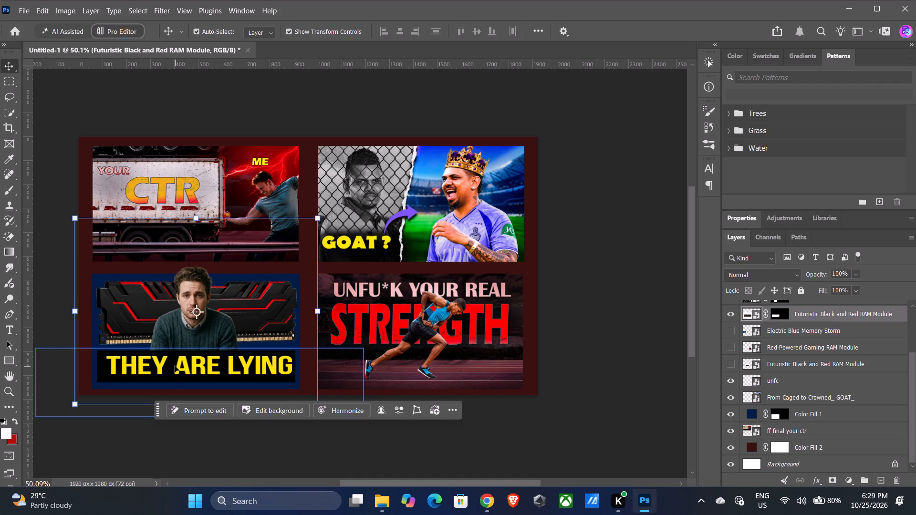
# Move the "THEY ARE LYING" text and its black rectangle down towards the bottom edge of the navy backing.
pyautogui.moveTo(175, 366); pyautogui.dragTo(175, 372)
pyautogui.click(144, 359)
pyautogui.click(144, 359)
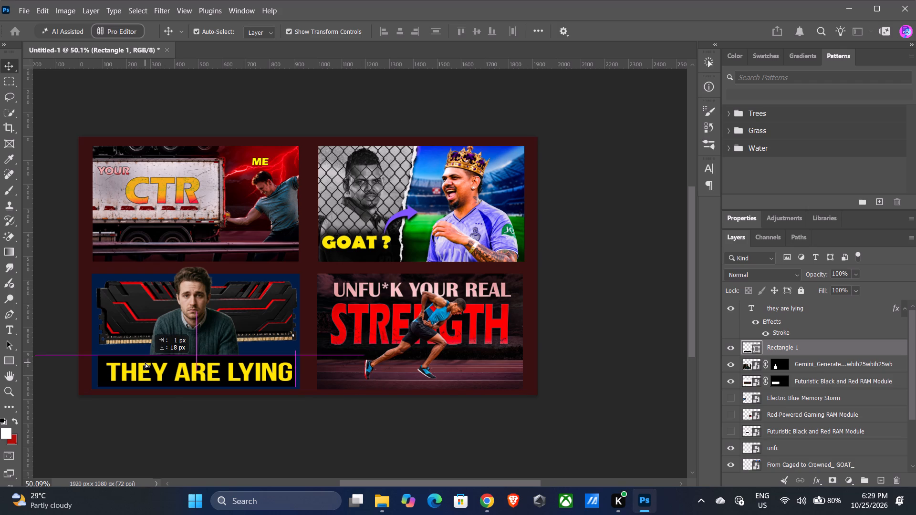
# Move the cut-out man straight down so his head sits within the navy backing and his torso meets the black rectangle.
pyautogui.click(198, 322)
pyautogui.moveTo(198, 322); pyautogui.dragTo(198, 327)
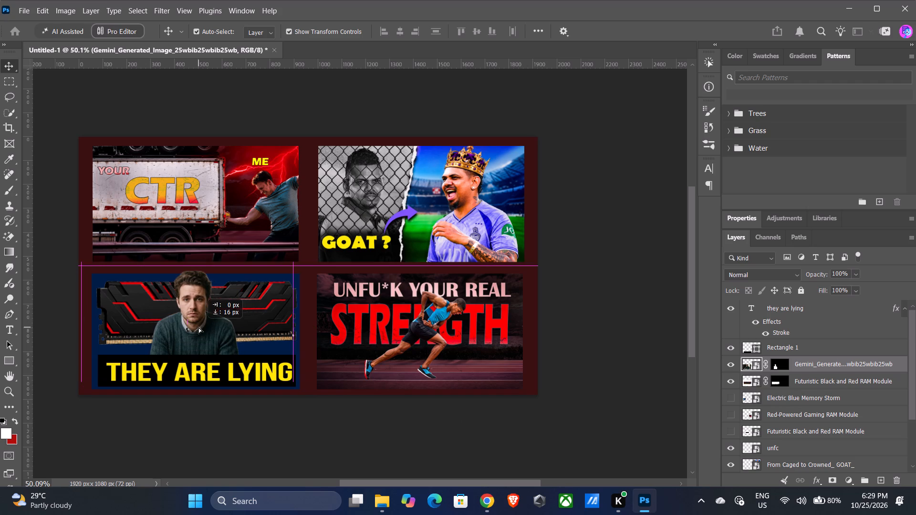
pyautogui.moveTo(198, 327); pyautogui.dragTo(198, 328)
pyautogui.moveTo(198, 328); pyautogui.dragTo(198, 327)
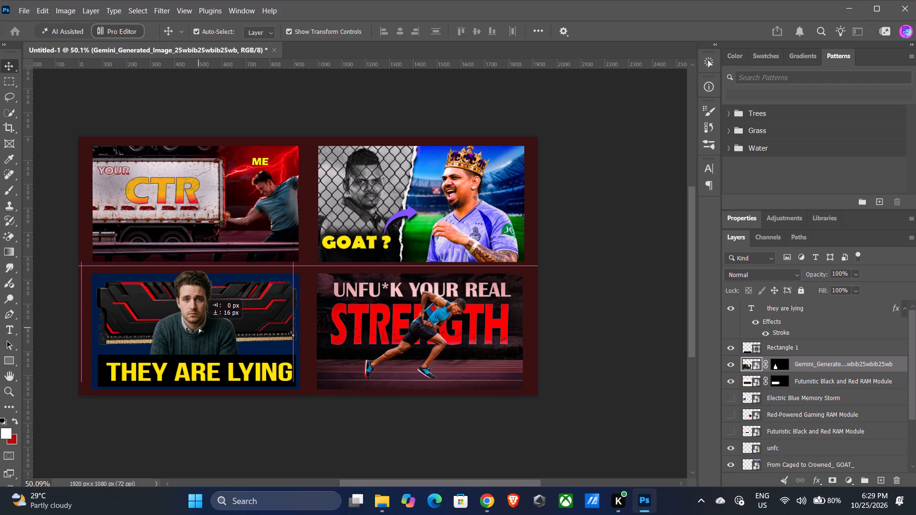
pyautogui.moveTo(198, 327); pyautogui.dragTo(198, 328)
pyautogui.click(198, 328)
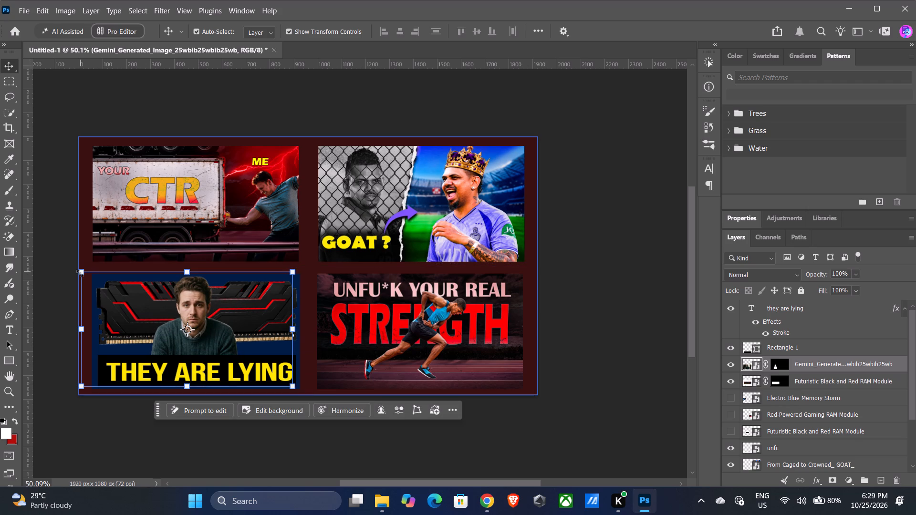
# Enlarge the cut-out man to about 102% and shift him right by about 23 px over the RAM module.
pyautogui.moveTo(80, 273); pyautogui.dragTo(80, 266)
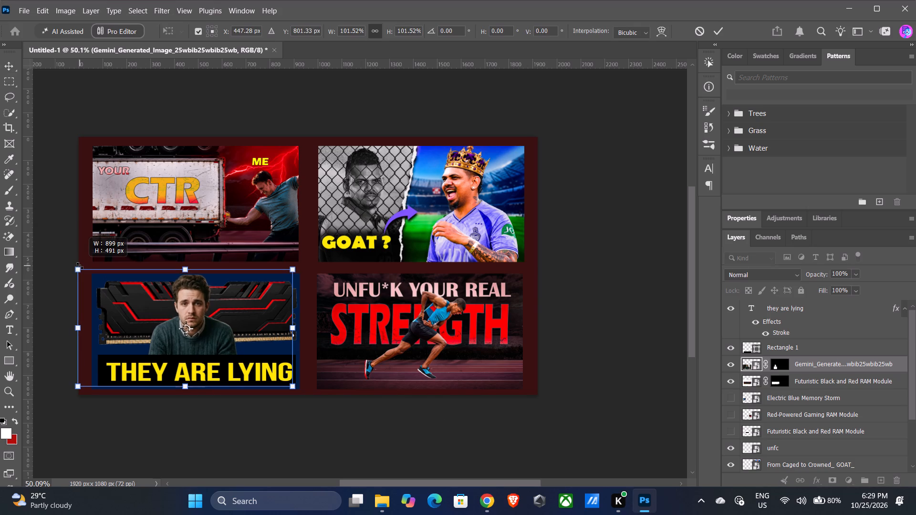
pyautogui.moveTo(80, 266); pyautogui.dragTo(80, 262)
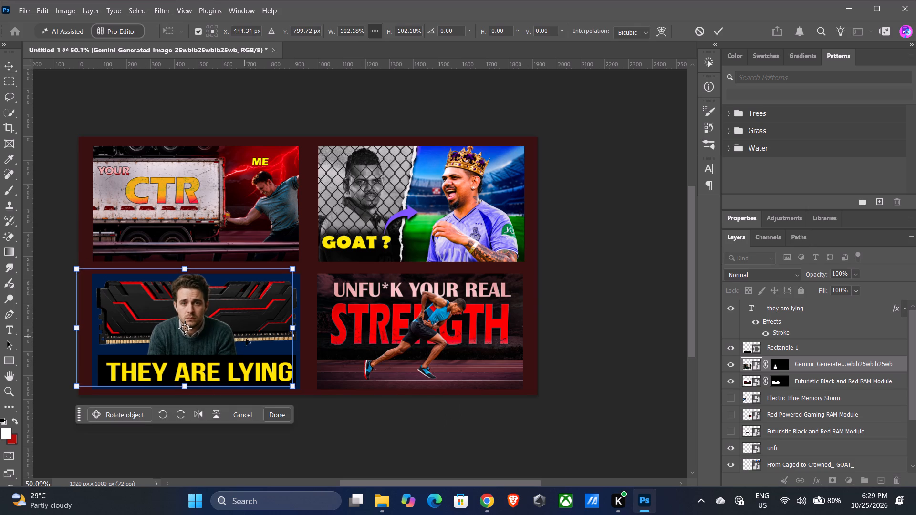
pyautogui.moveTo(216, 342); pyautogui.dragTo(219, 342)
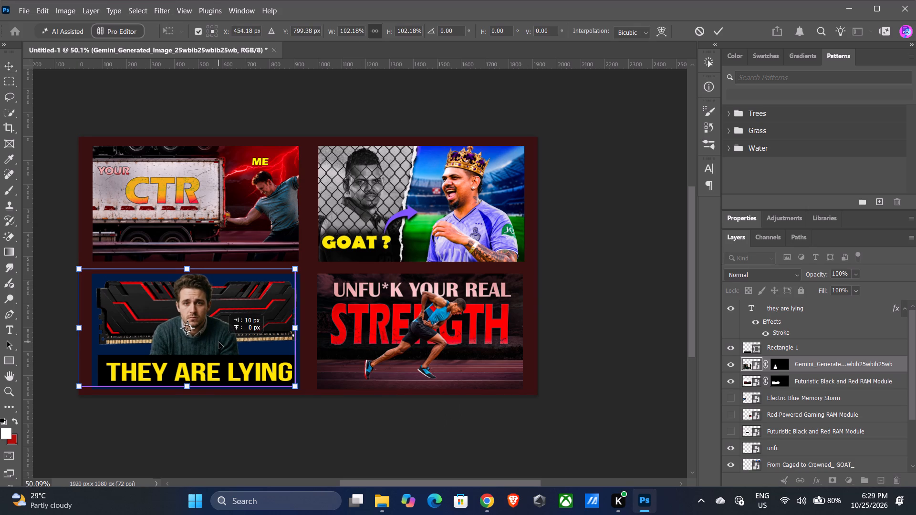
pyautogui.moveTo(219, 342); pyautogui.dragTo(220, 342)
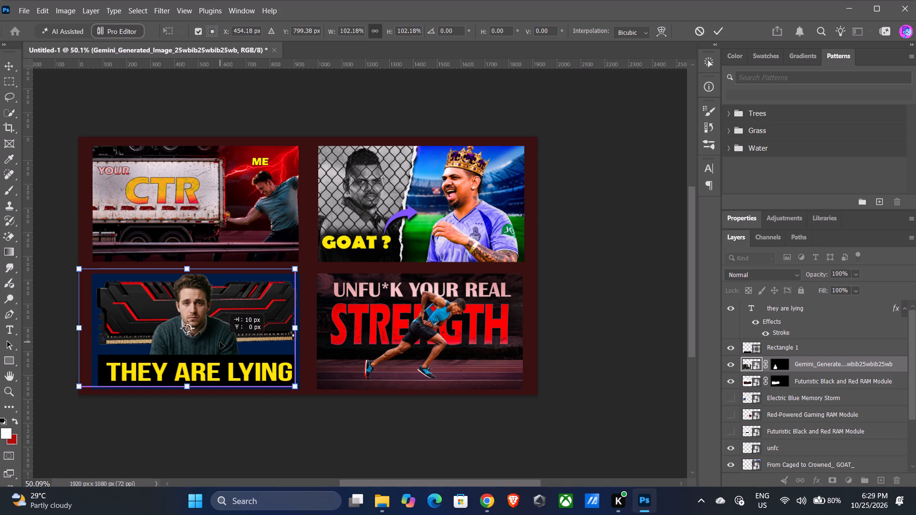
pyautogui.moveTo(220, 342); pyautogui.dragTo(222, 342)
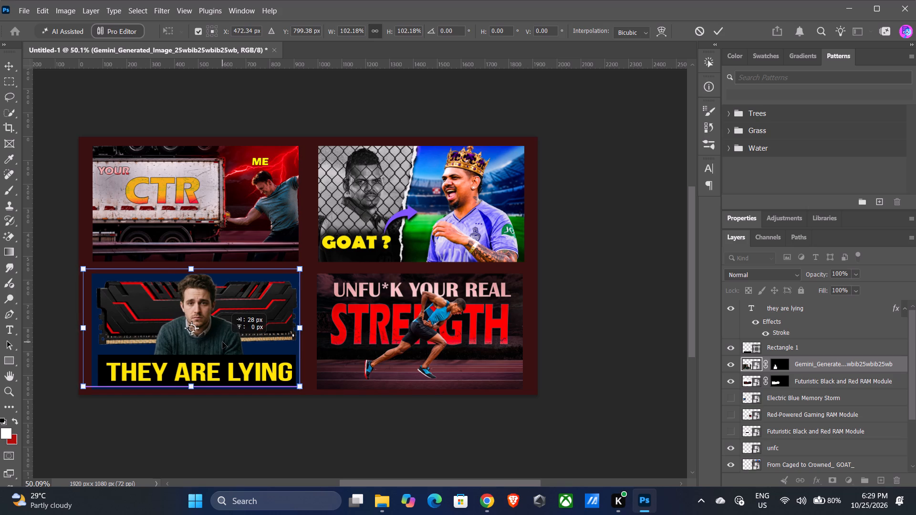
pyautogui.moveTo(222, 342); pyautogui.dragTo(220, 342)
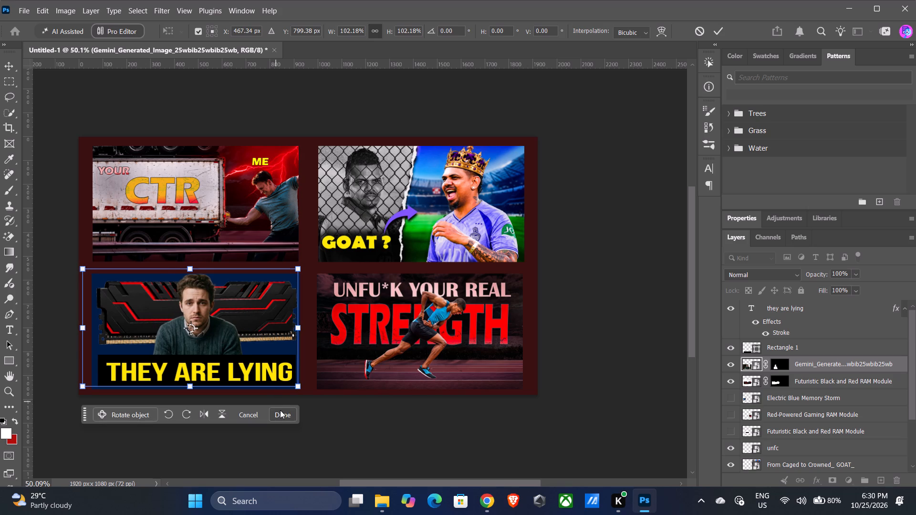
pyautogui.click(285, 416)
pyautogui.click(388, 454)
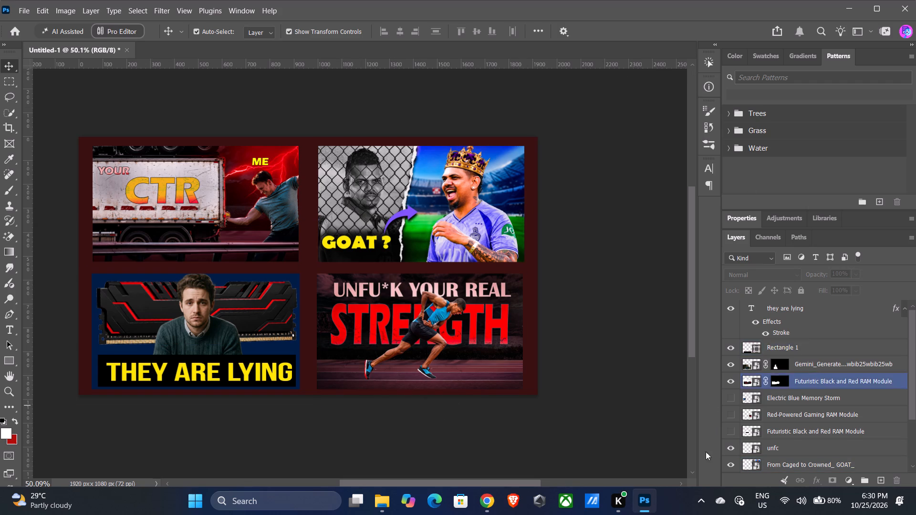
# Recolour the Color Fill 2 background behind the four thumbnails to dark teal #00272d.
pyautogui.scroll(-4, 828, 431)
pyautogui.click(749, 445)
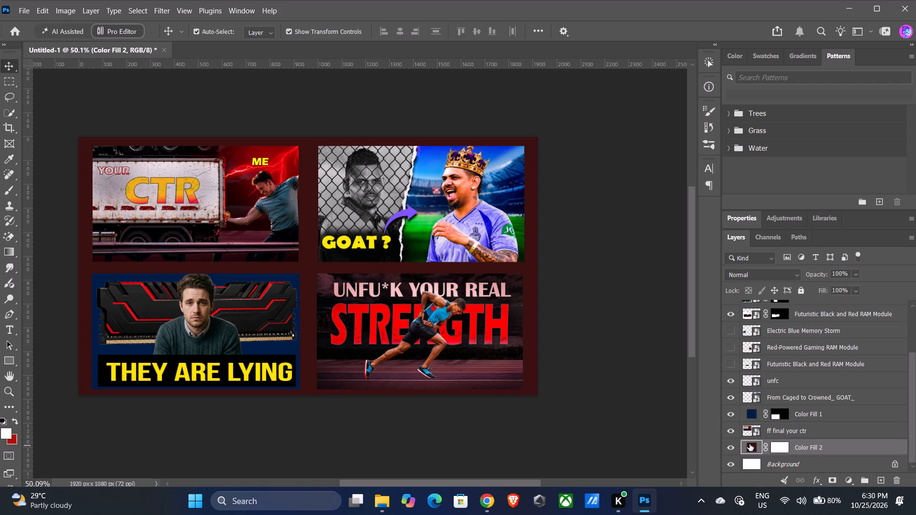
pyautogui.click(749, 444)
pyautogui.doubleClick(747, 450)
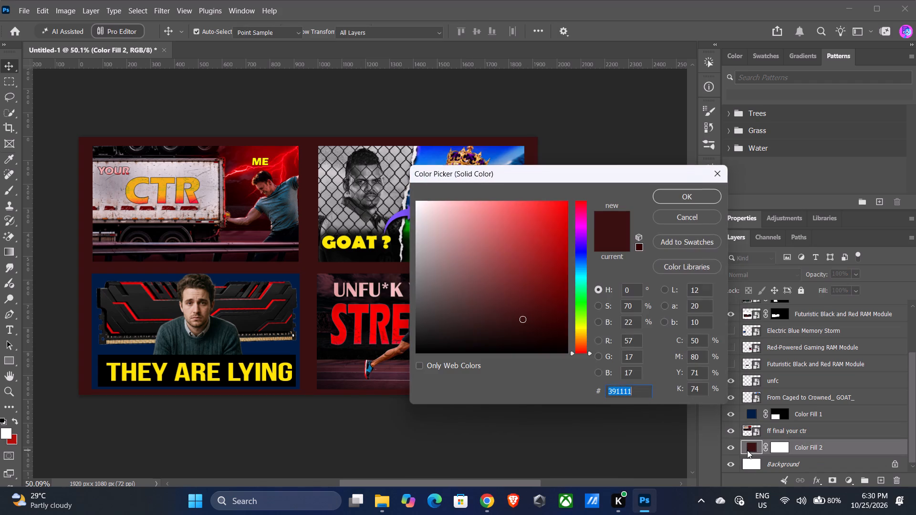
pyautogui.moveTo(489, 297); pyautogui.dragTo(416, 192)
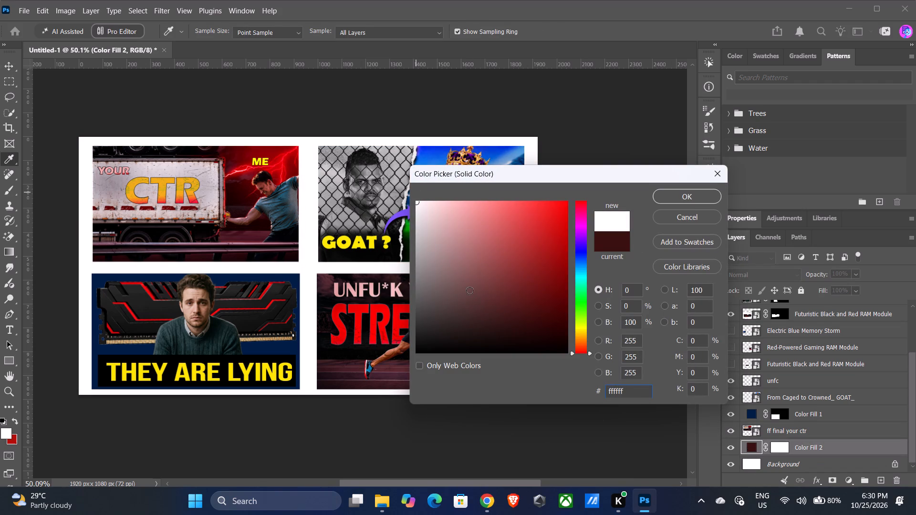
pyautogui.moveTo(582, 286); pyautogui.dragTo(582, 242)
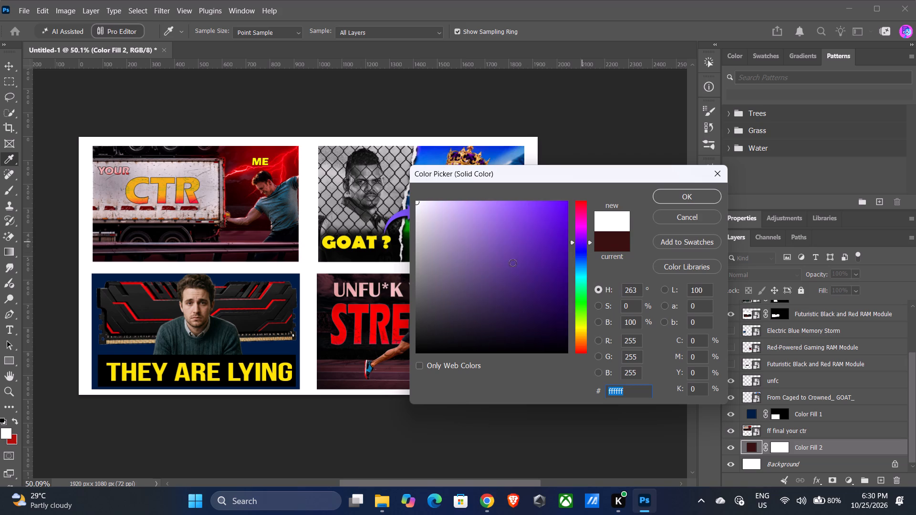
pyautogui.moveTo(508, 260); pyautogui.dragTo(679, 136)
pyautogui.moveTo(556, 247); pyautogui.dragTo(569, 285)
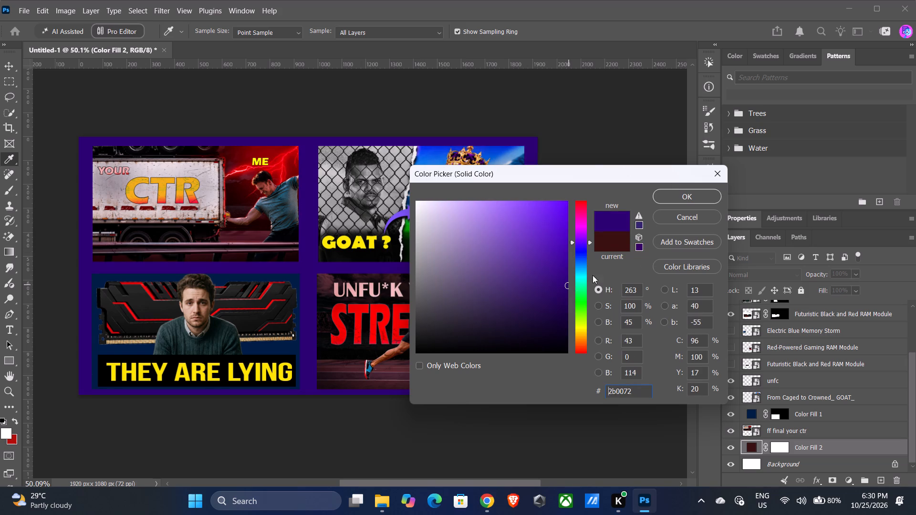
pyautogui.moveTo(589, 258); pyautogui.dragTo(602, 284)
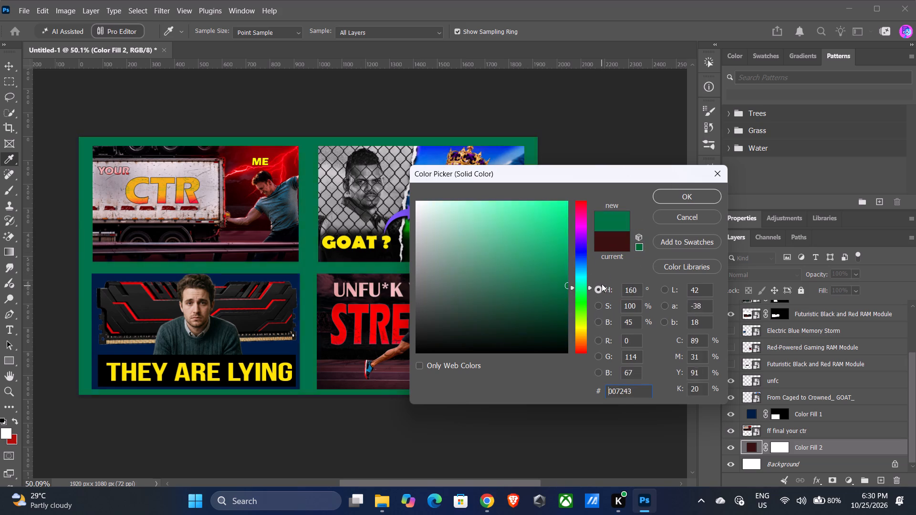
pyautogui.moveTo(602, 284); pyautogui.dragTo(604, 274)
pyautogui.moveTo(533, 264); pyautogui.dragTo(623, 336)
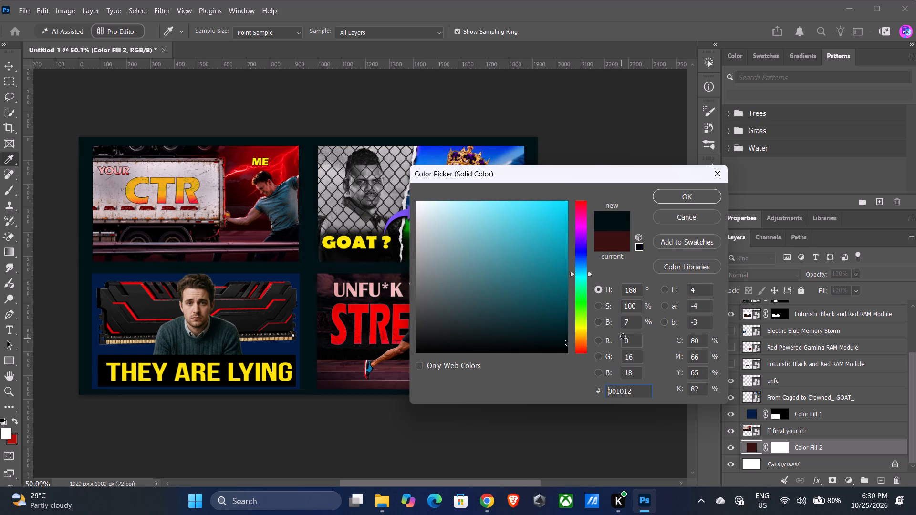
pyautogui.moveTo(623, 336); pyautogui.dragTo(629, 324)
pyautogui.moveTo(502, 255); pyautogui.dragTo(687, 336)
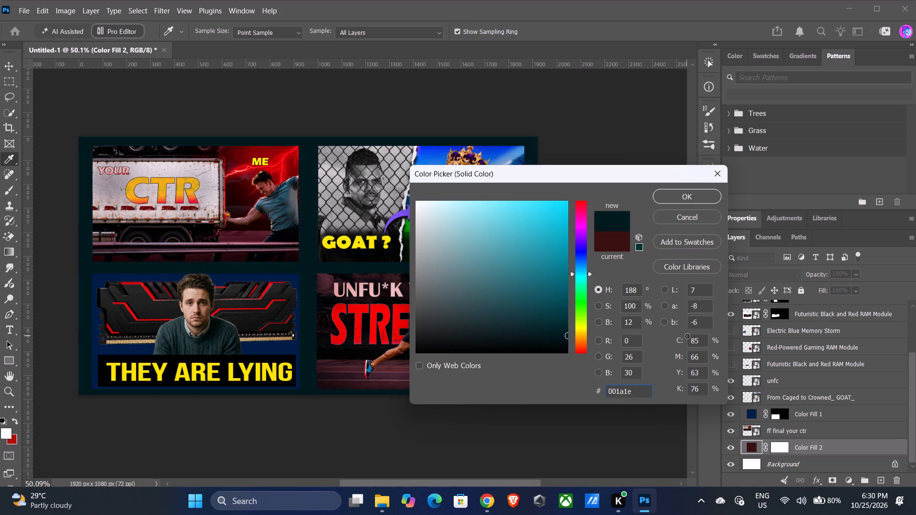
pyautogui.moveTo(687, 336); pyautogui.dragTo(727, 340)
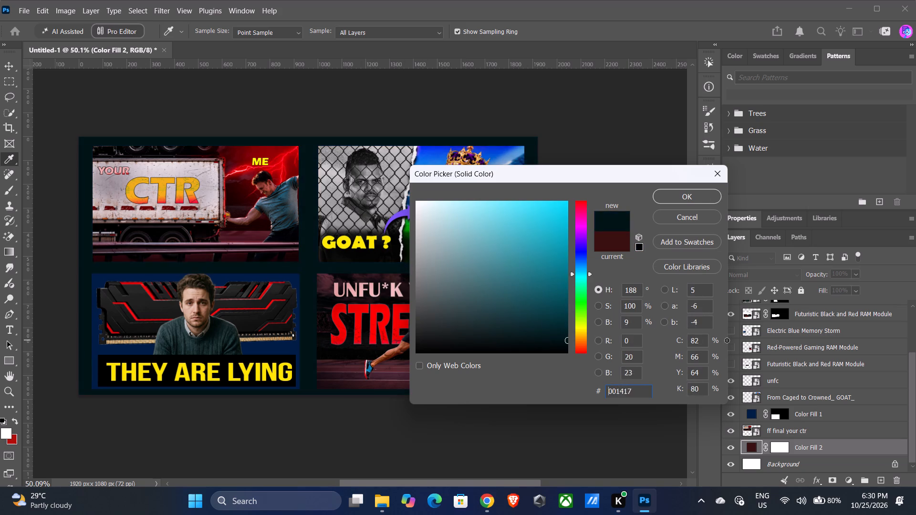
pyautogui.moveTo(727, 340); pyautogui.dragTo(733, 326)
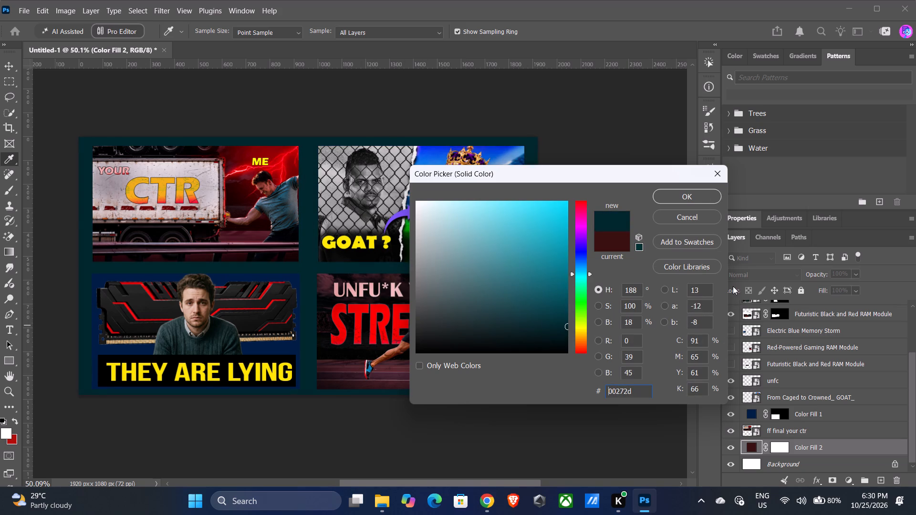
pyautogui.click(694, 194)
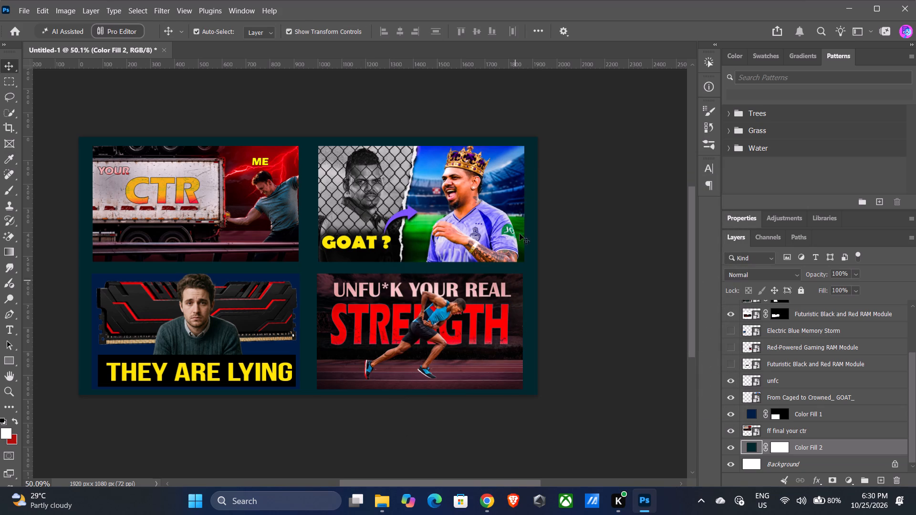
# Quick-export the collage as a PNG named "pack of 4" in the Documents folder.
pyautogui.click(775, 35)
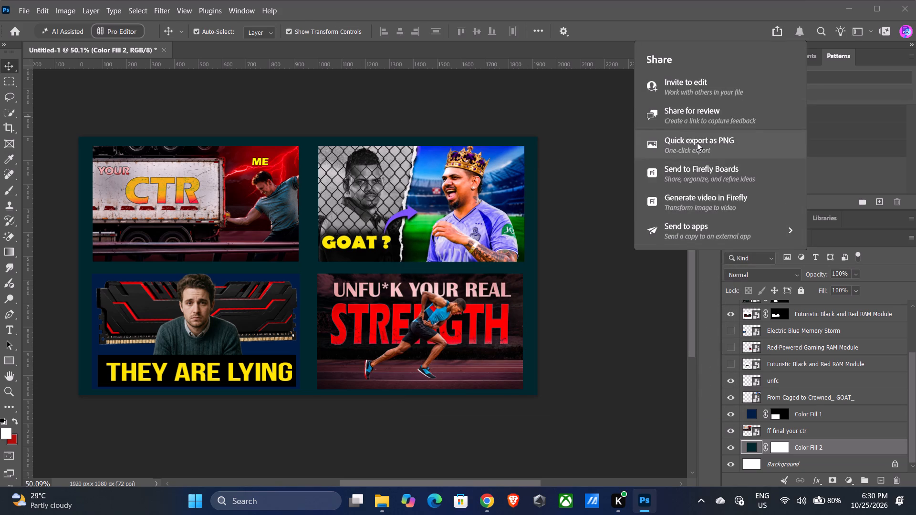
pyautogui.click(697, 143)
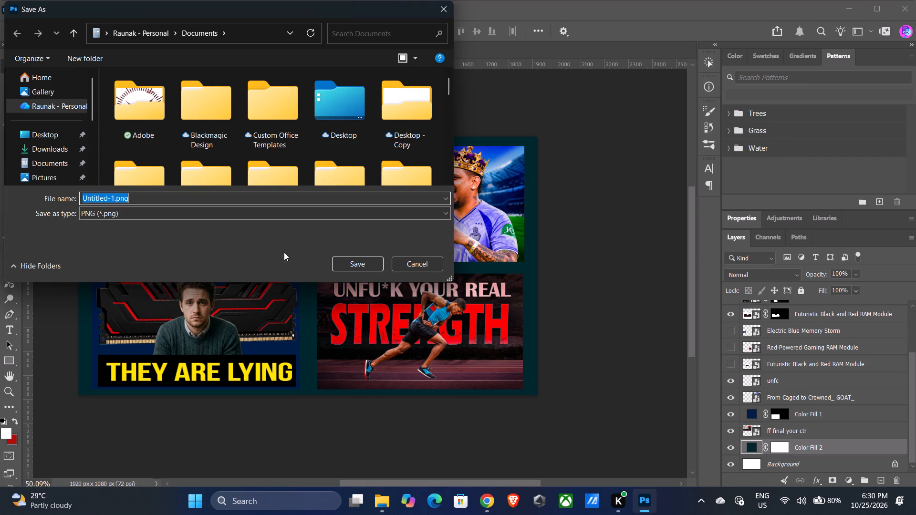
pyautogui.press('BackSpace')
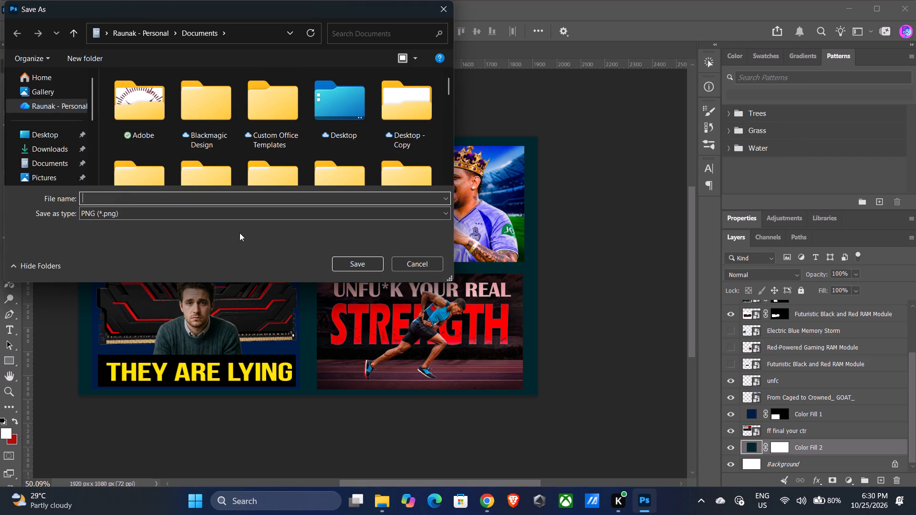
pyautogui.write('pack of 4')
pyautogui.press('Return')
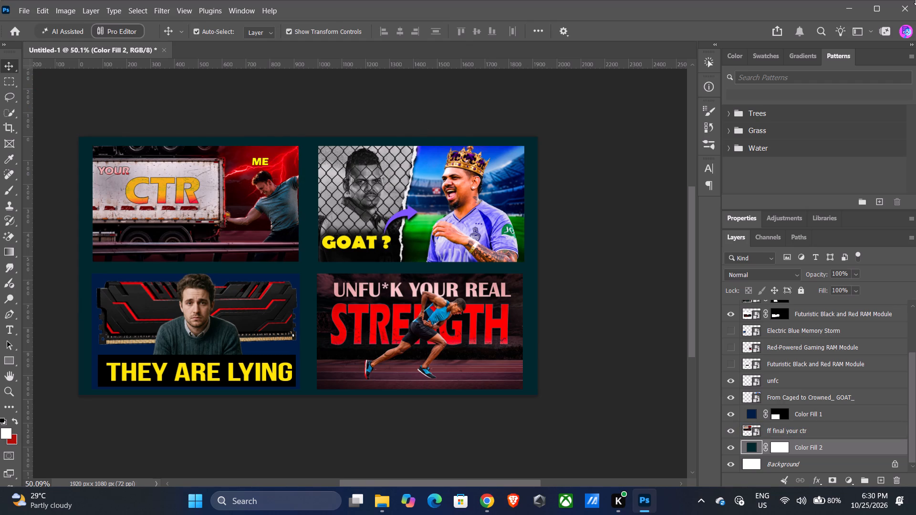
pyautogui.click(915, 10)
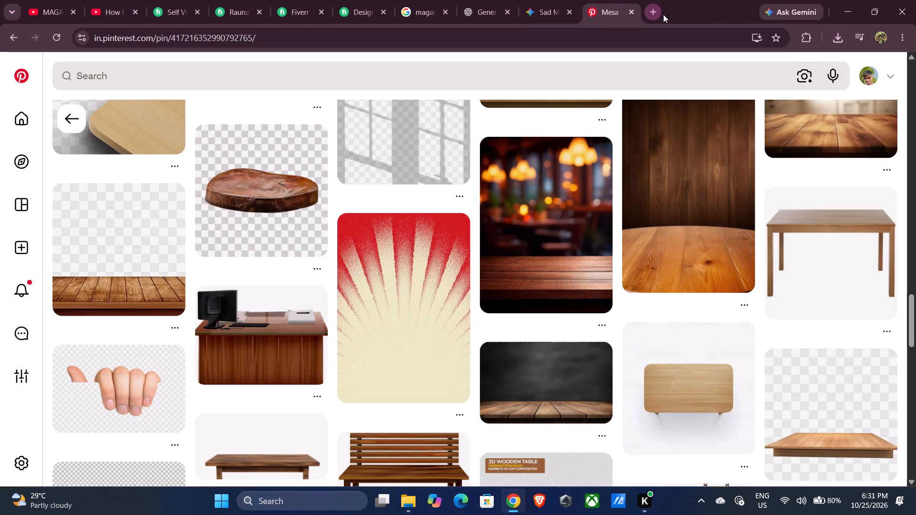
# Search Google for "i love pdf" in a new browser tab.
pyautogui.click(655, 13)
pyautogui.click(315, 247)
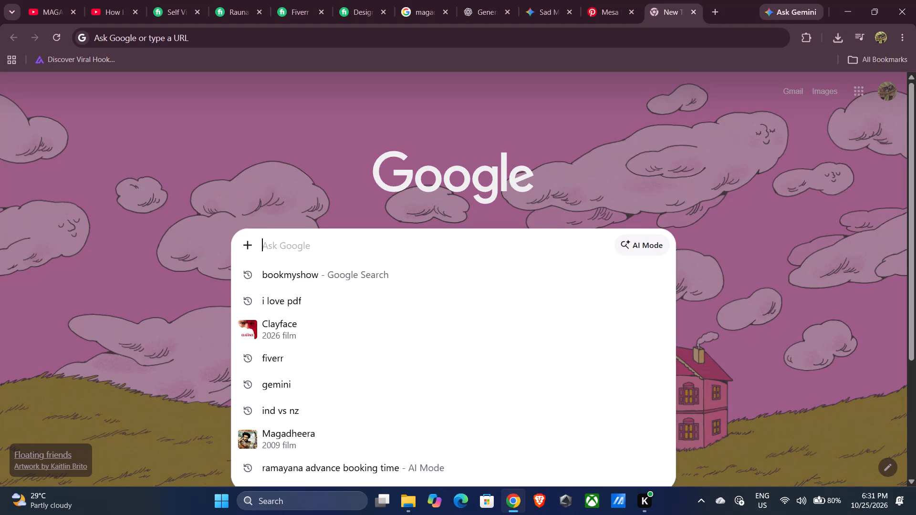
pyautogui.write('i lov')
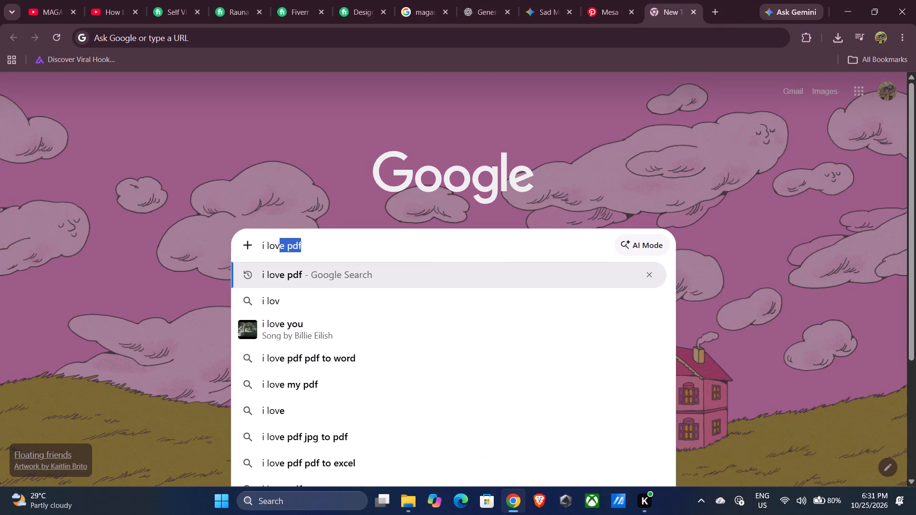
pyautogui.press('Return')
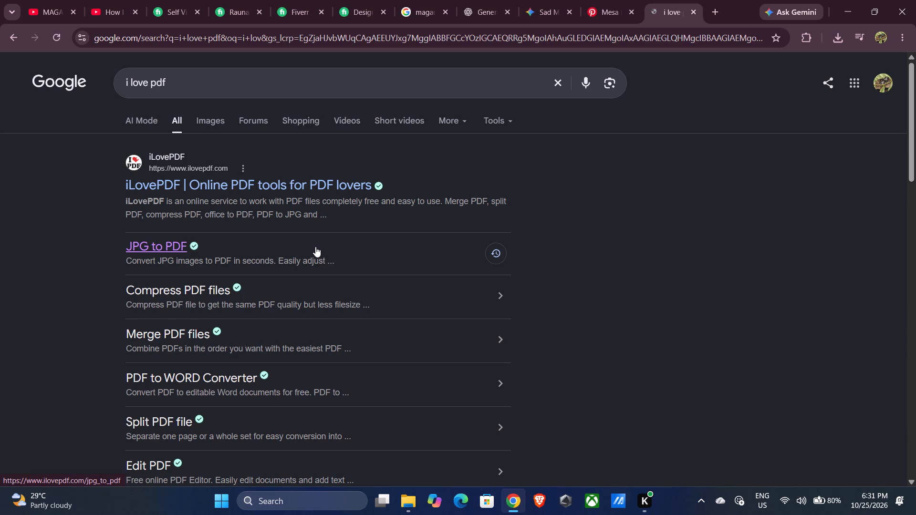